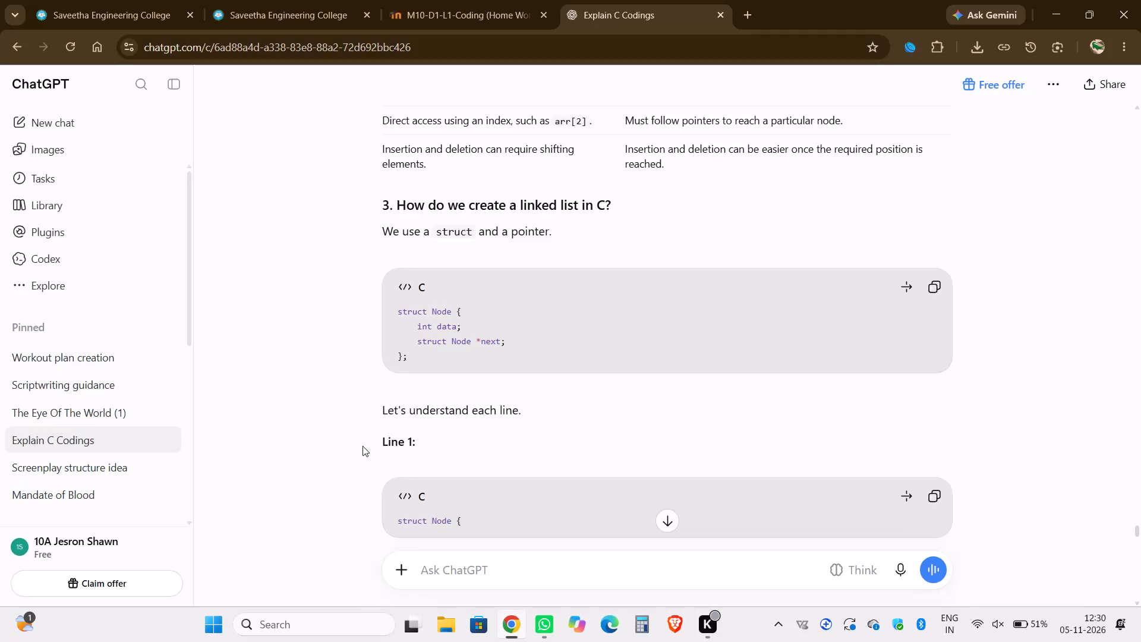
Launch Fade In and open the recent document Butchers Part-2.
left_click(326, 624)
type("fade")
key("Return")
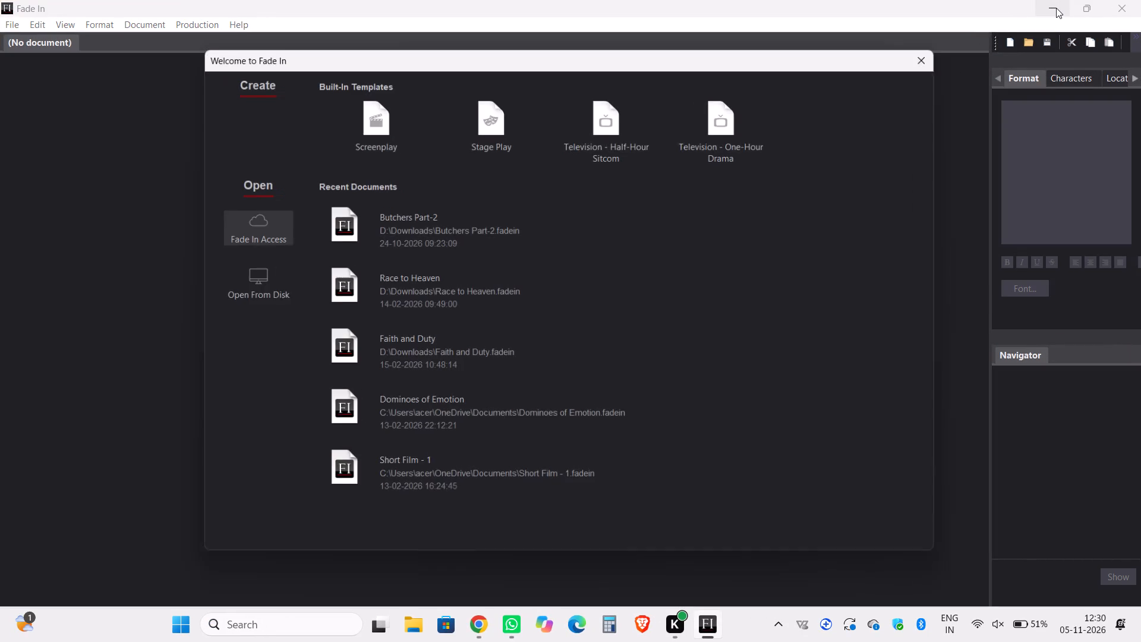
double_click(485, 221)
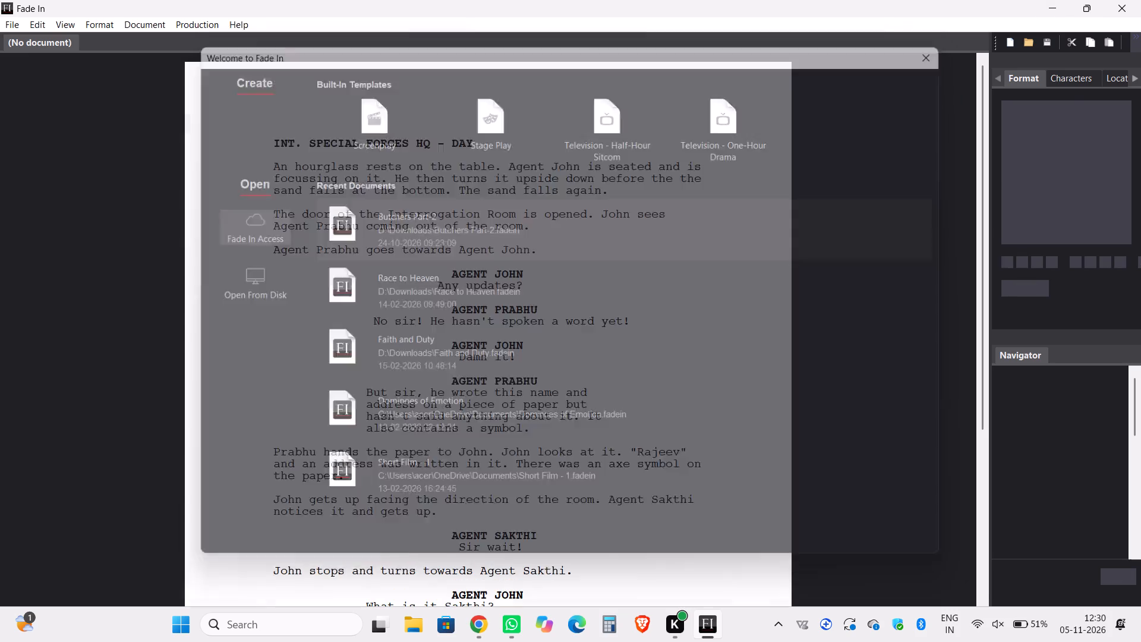
Open File Explorer and look through the Downloads folder for the Butchers Part-2 files.
left_click(345, 634)
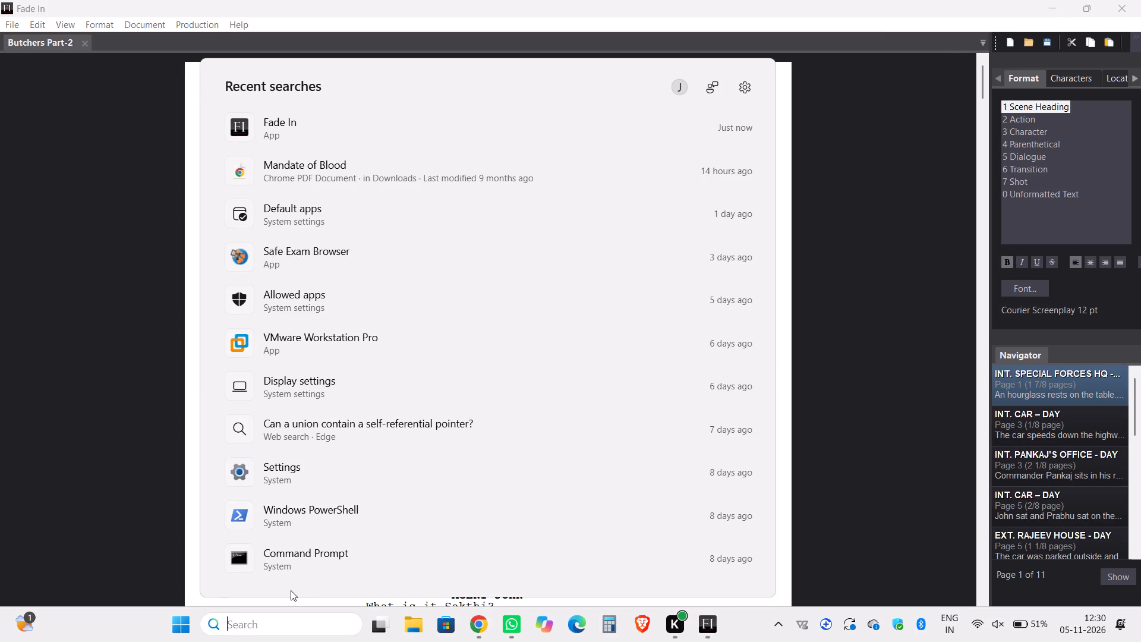
left_click(413, 616)
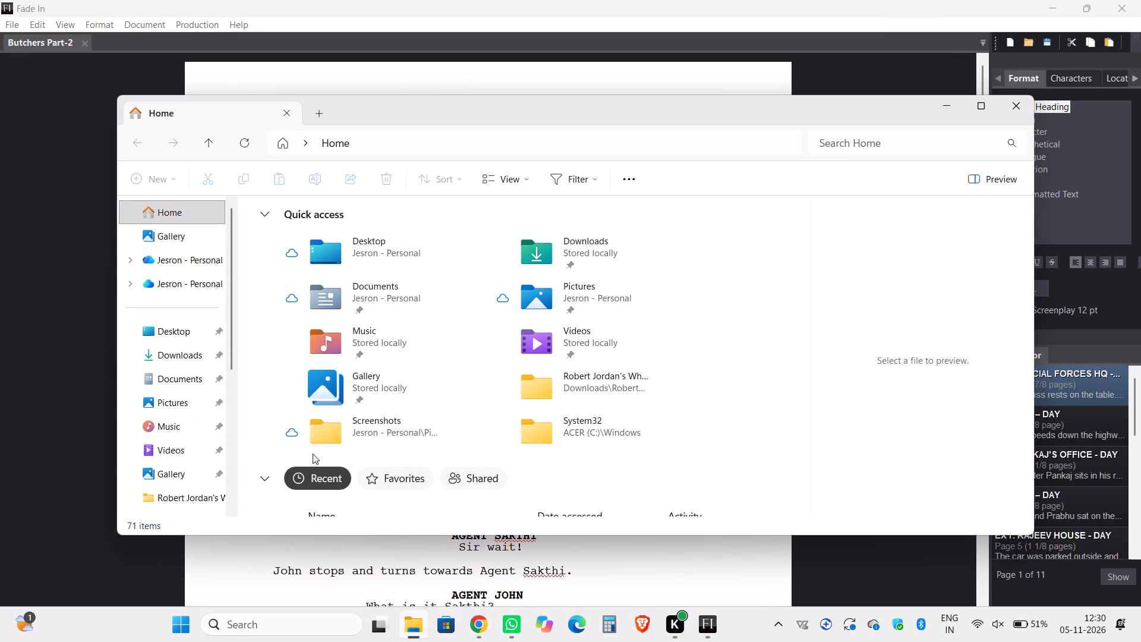
left_click(174, 346)
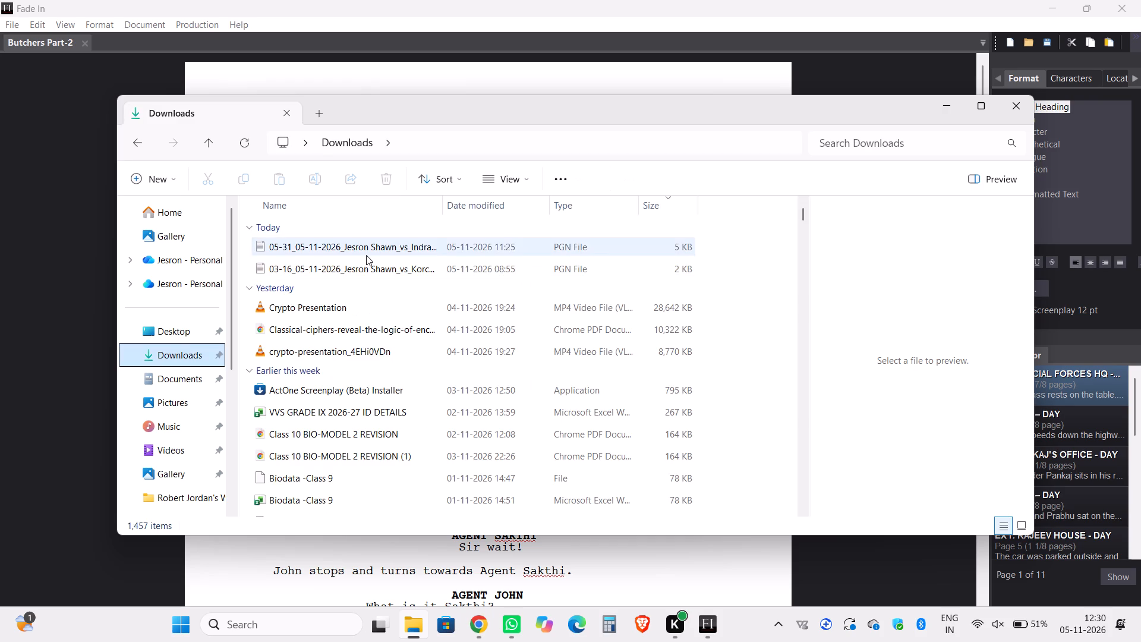
scroll(326, 386, "down", 1)
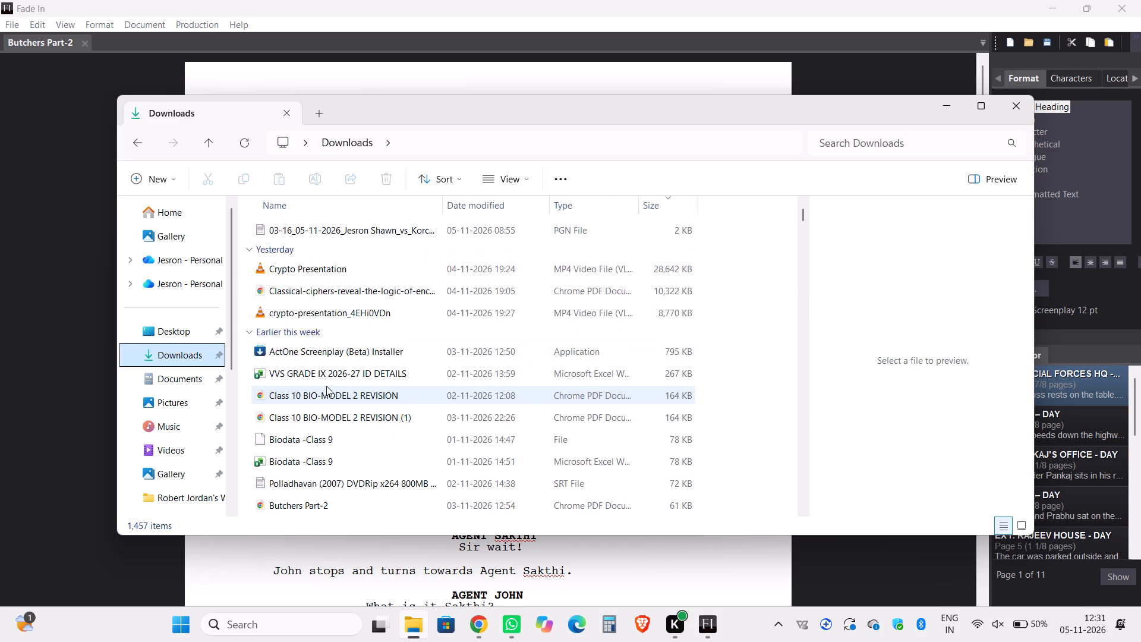
scroll(326, 386, "down", 2)
Find and launch the ActOne Screenplay app, and close the File Explorer window.
left_click(237, 627)
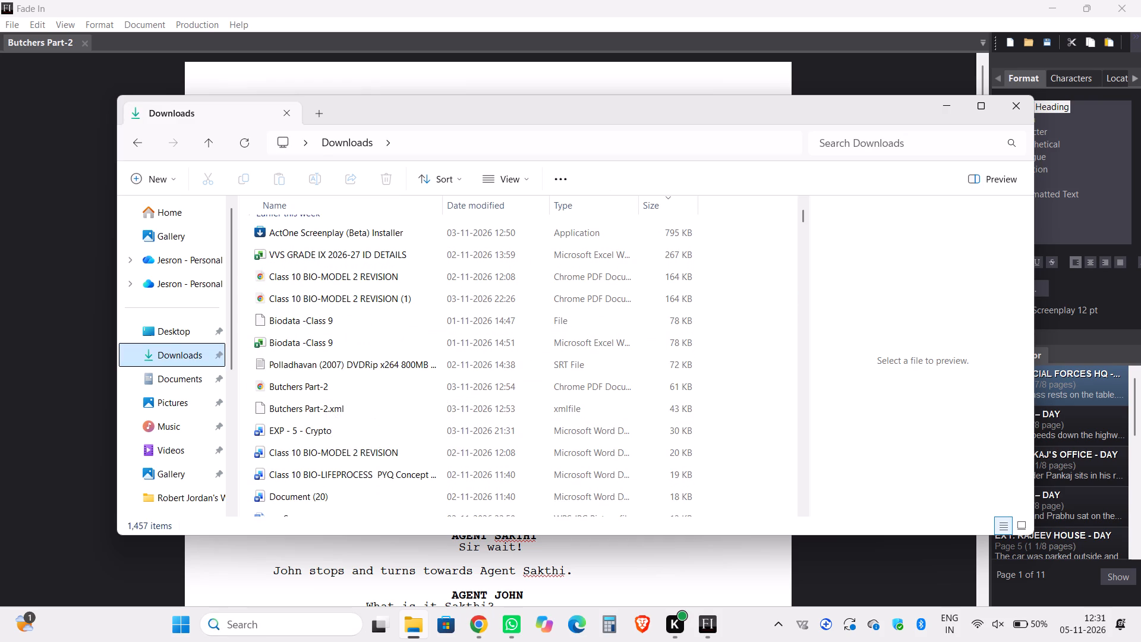
type("act one")
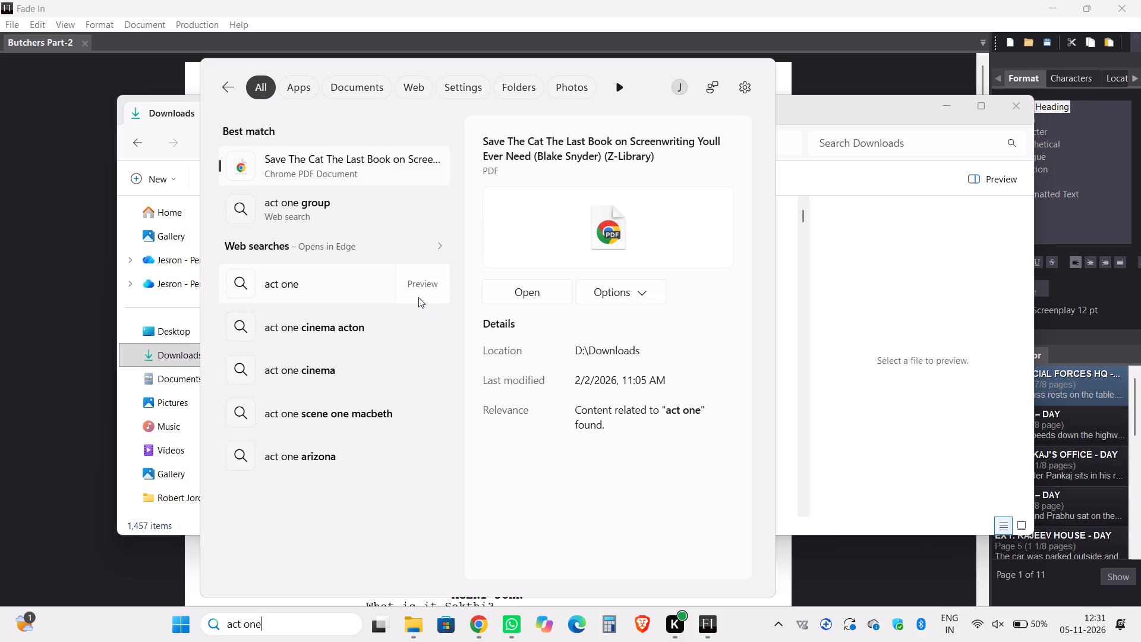
key("BackSpace")
key("BackSpace")
key("BackSpace")
key("BackSpace")
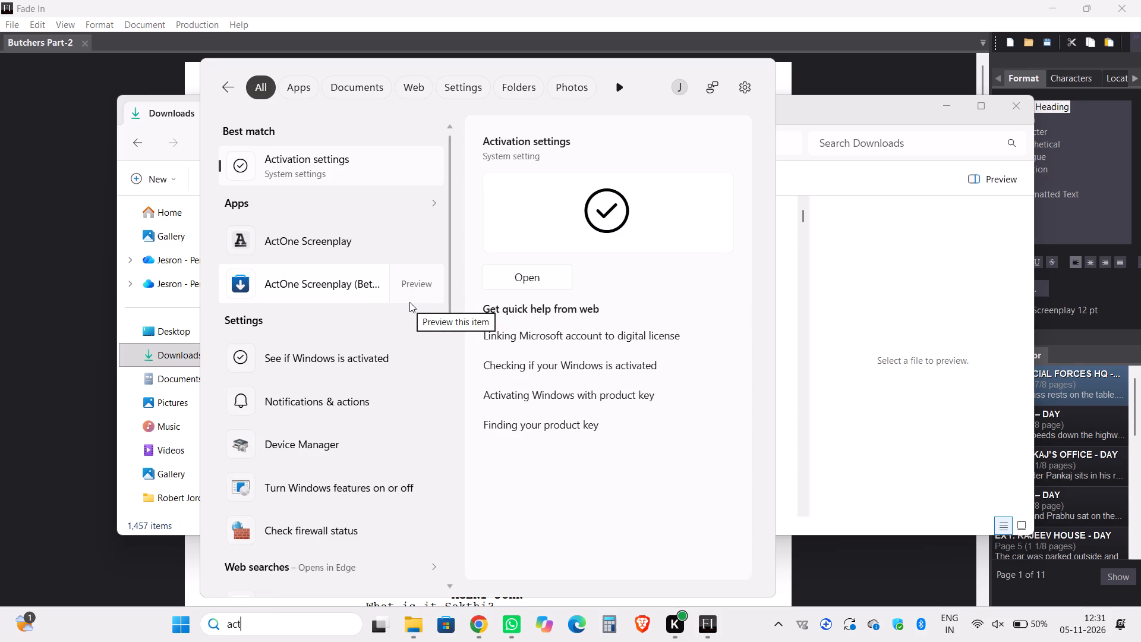
left_click(365, 254)
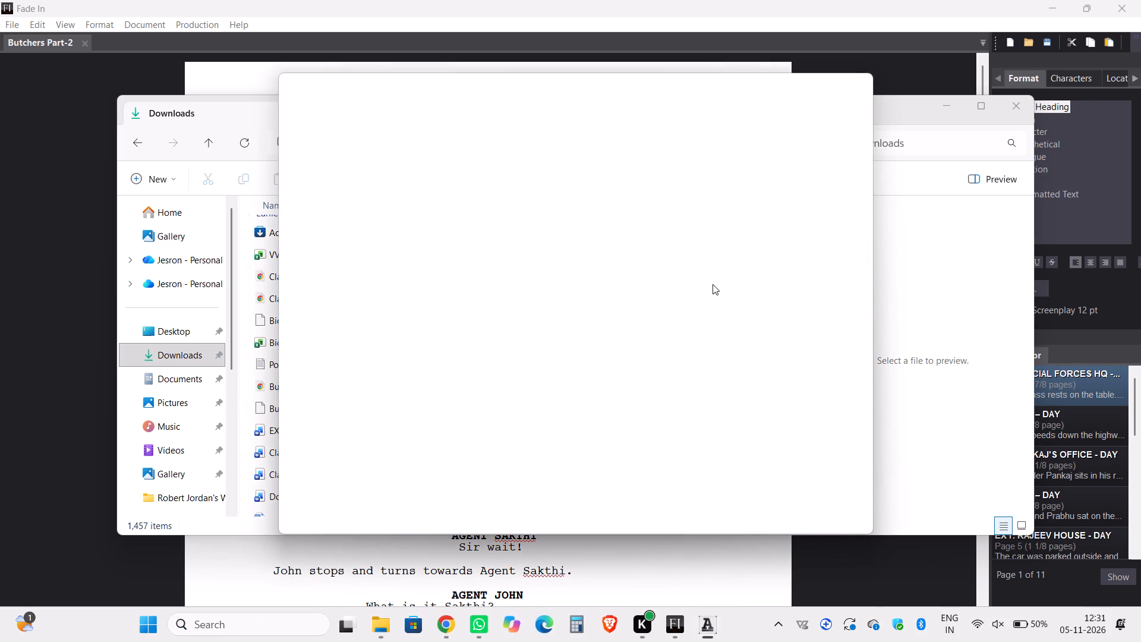
left_click(1022, 111)
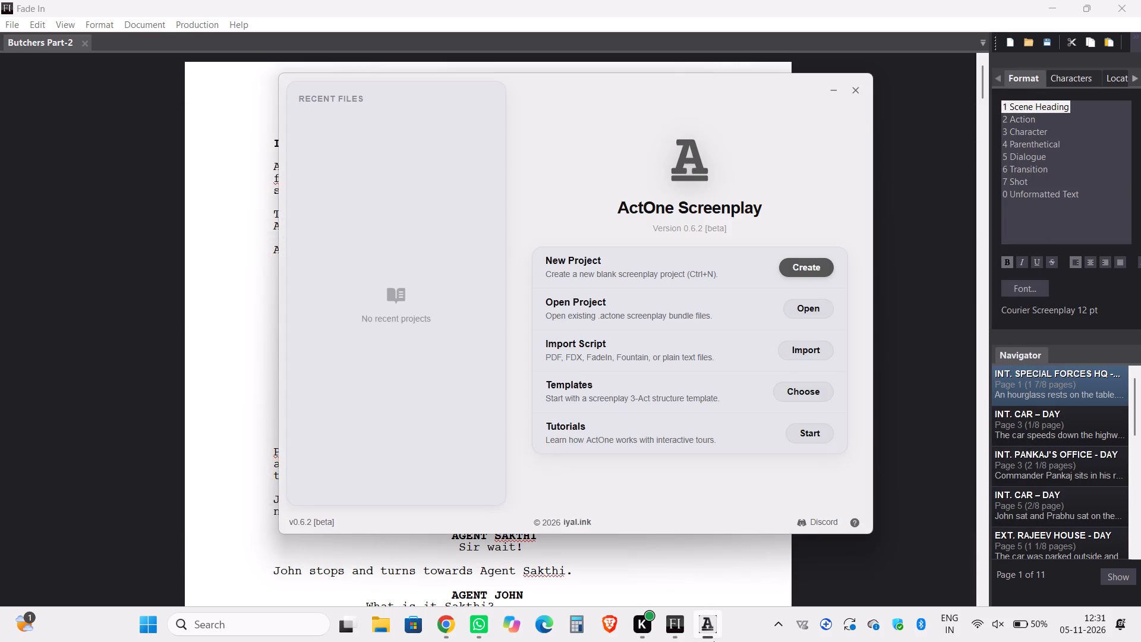
Create a new blank project and add a new screenplay script named Butchers Part 2.
left_click(800, 269)
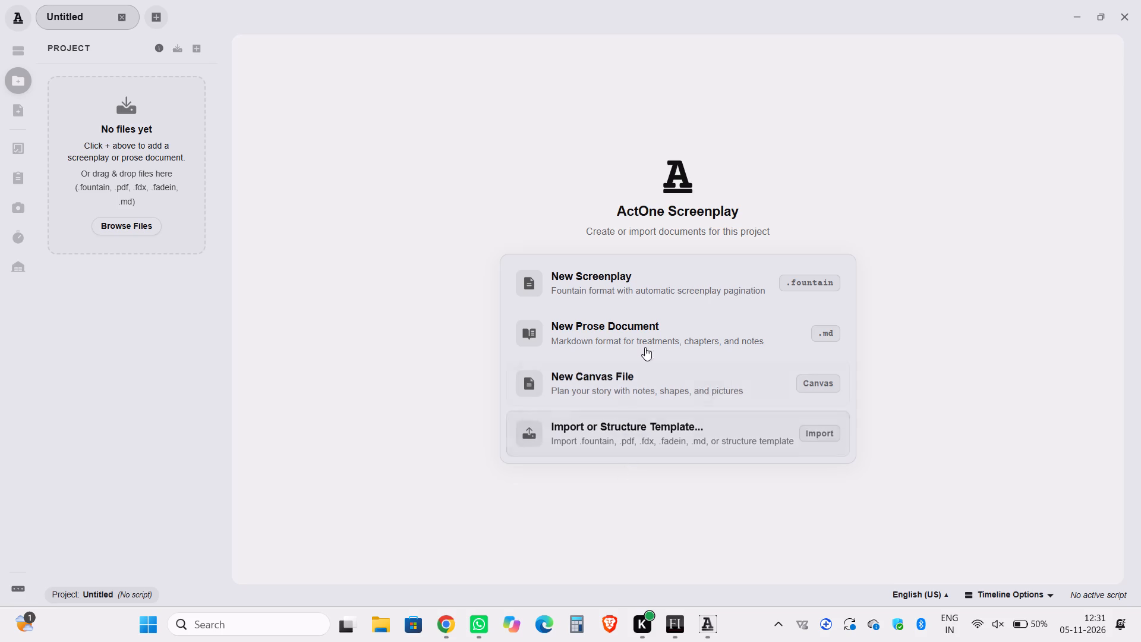
left_click(677, 278)
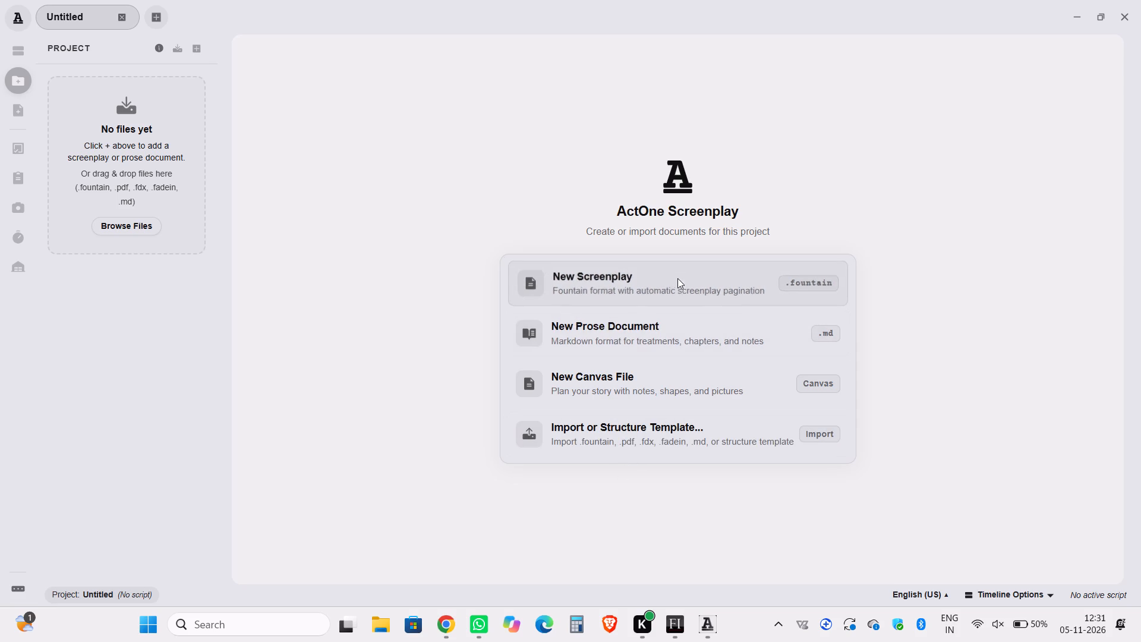
key("BackSpace")
type("Buthce")
key("BackSpace")
key("BackSpace")
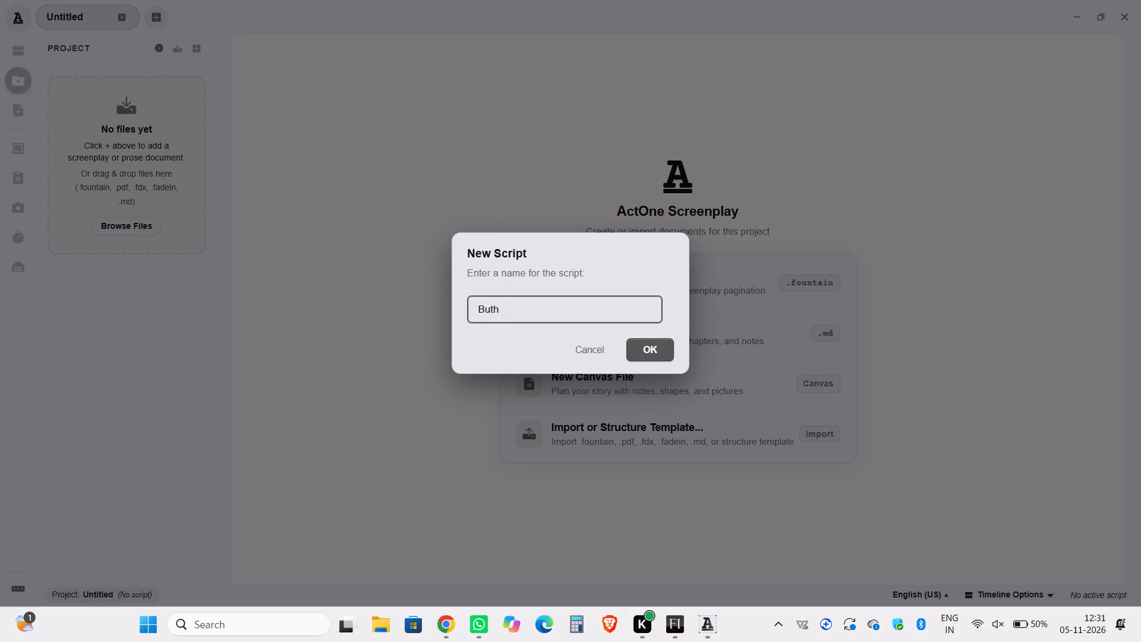
key("BackSpace")
type("chers Part 2")
key("Return")
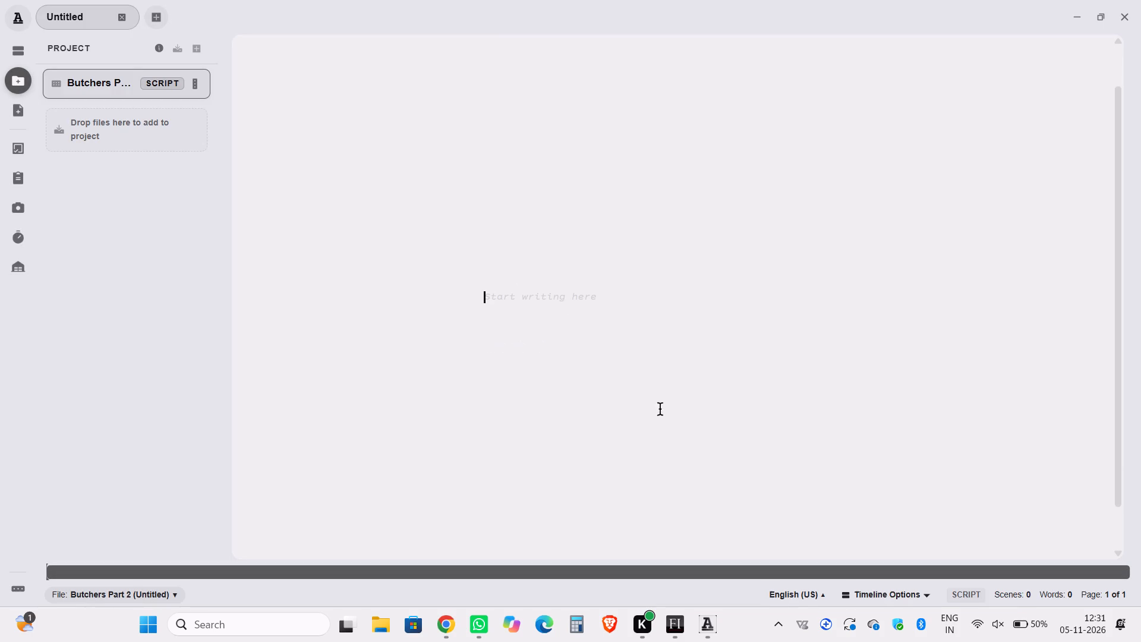
Copy the scene heading and opening action through "Agent Prabhu goes towards Agent John." from Fade In into the ActOne script.
left_click(680, 620)
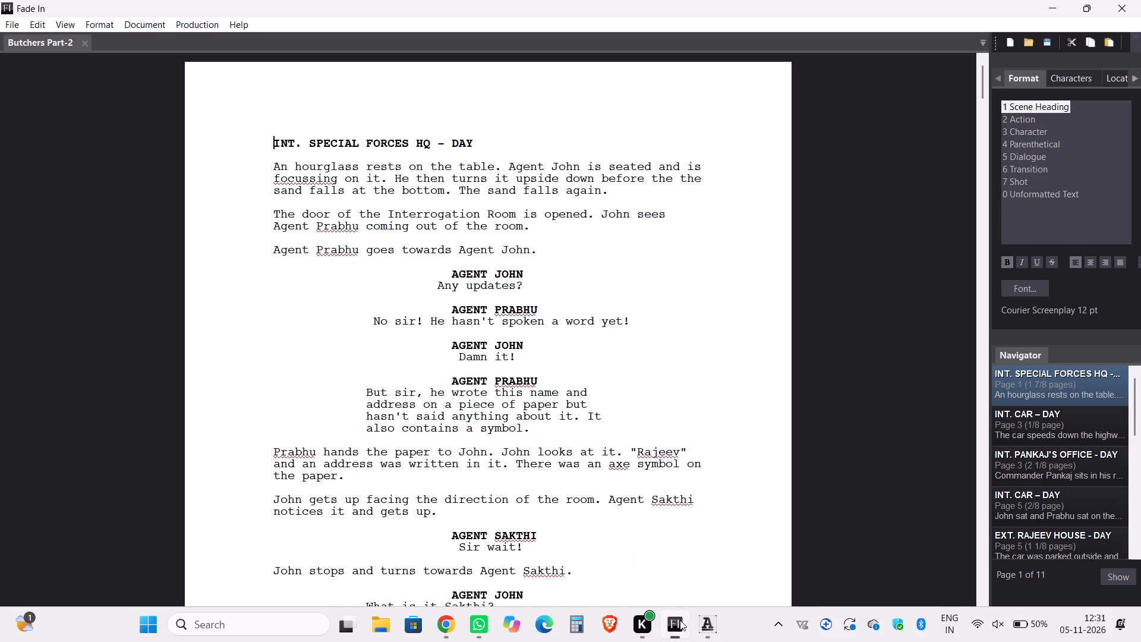
left_click_drag(272, 144, 534, 241)
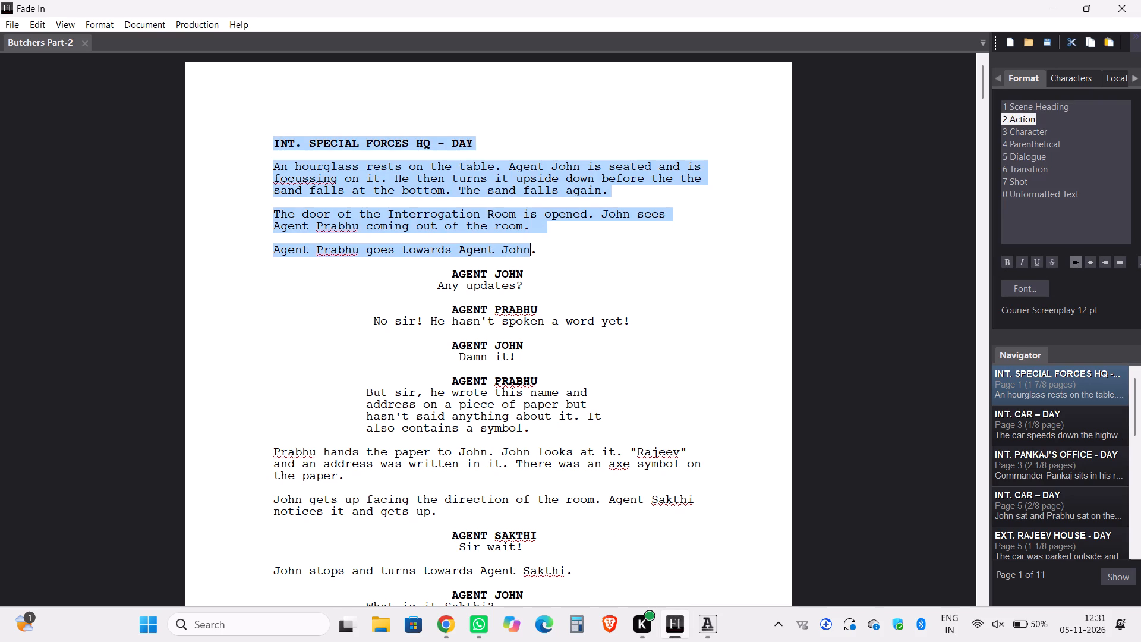
left_click_drag(534, 241, 538, 243)
key("ctrl+c")
left_click(711, 624)
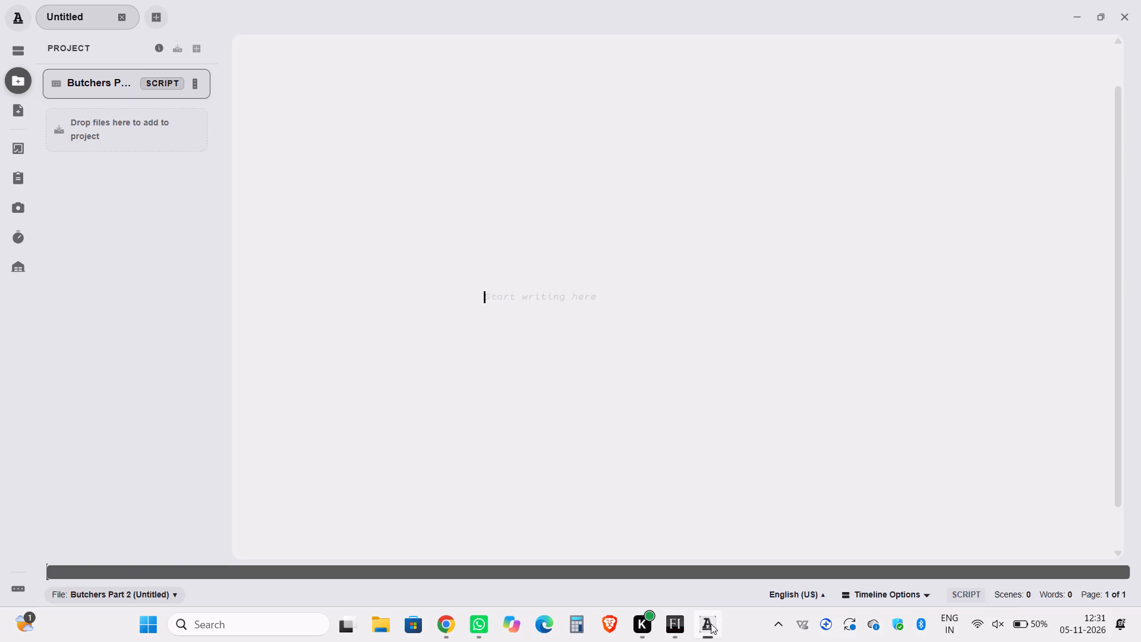
key("ctrl+v")
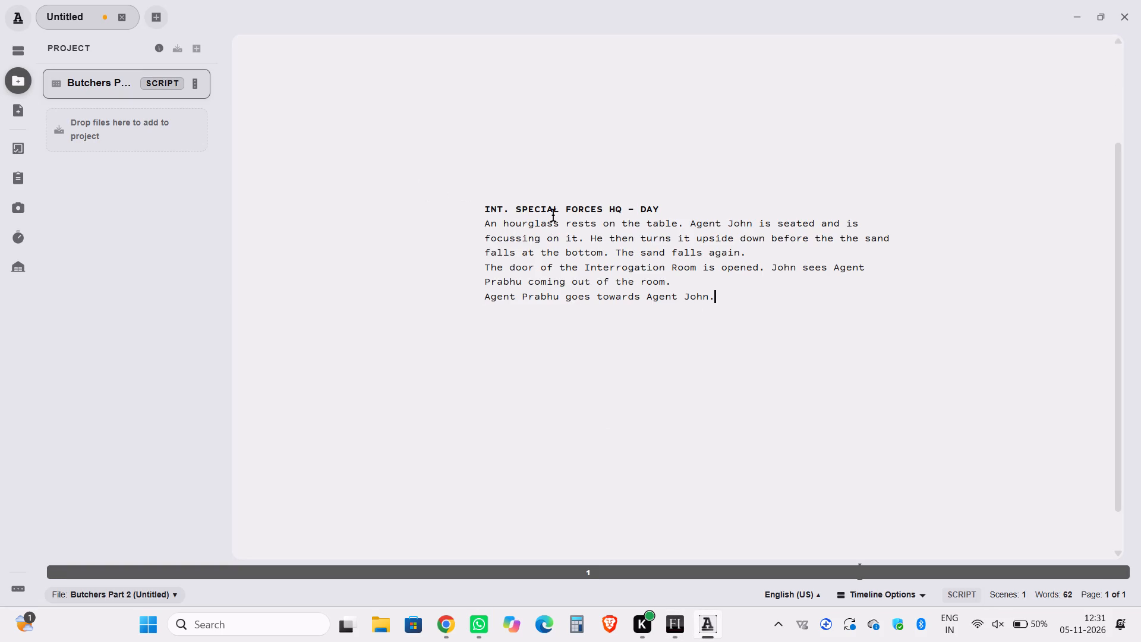
Start a new line after the pasted action and copy in Fade In's text from AGENT JOHN's first cue through "a spy from Red Lions!".
left_click(544, 210)
left_click(723, 301)
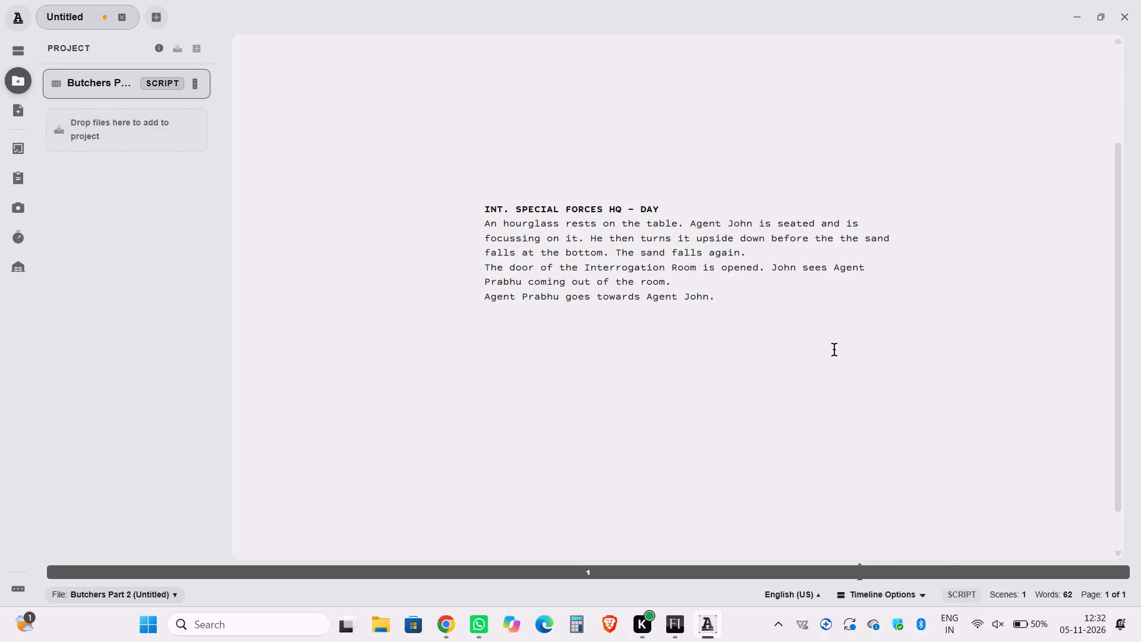
key("Return")
left_click_drag(613, 74, 651, 114)
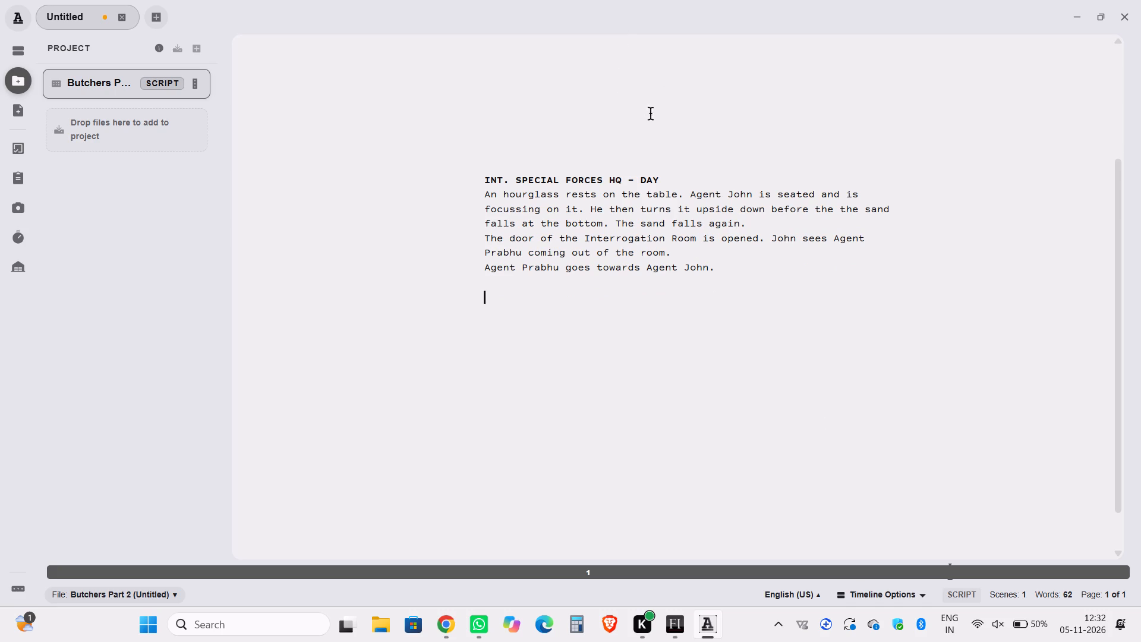
left_click_drag(651, 114, 655, 119)
left_click_drag(693, 623, 686, 621)
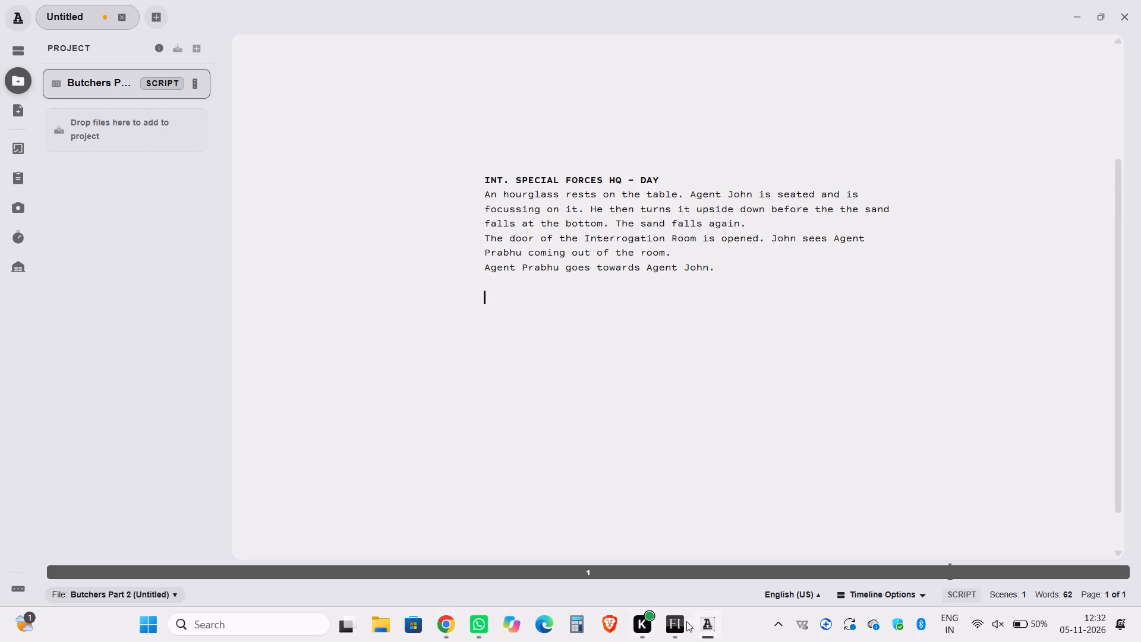
left_click_drag(686, 621, 686, 621)
left_click(686, 621)
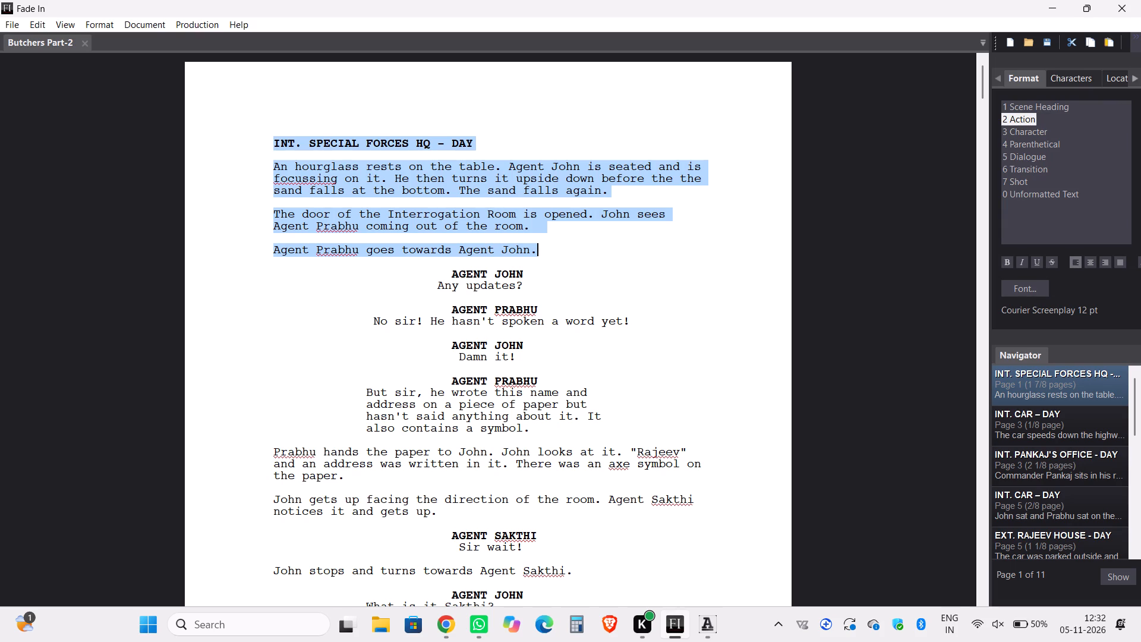
left_click_drag(447, 270, 608, 468)
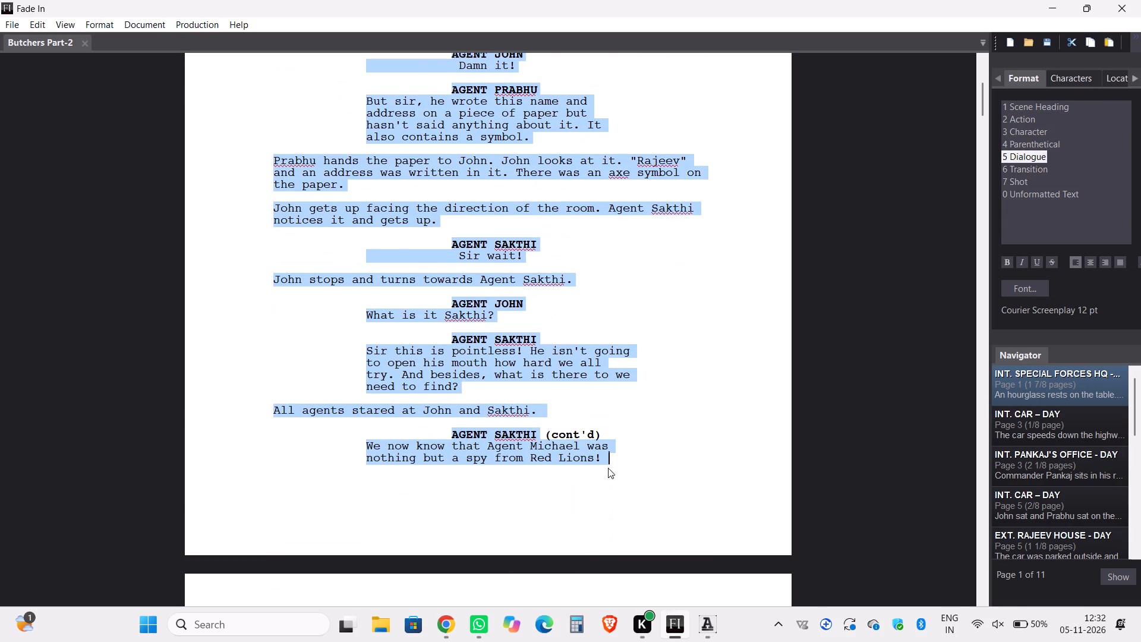
left_click_drag(608, 468, 609, 461)
key("ctrl+c")
left_click(671, 618)
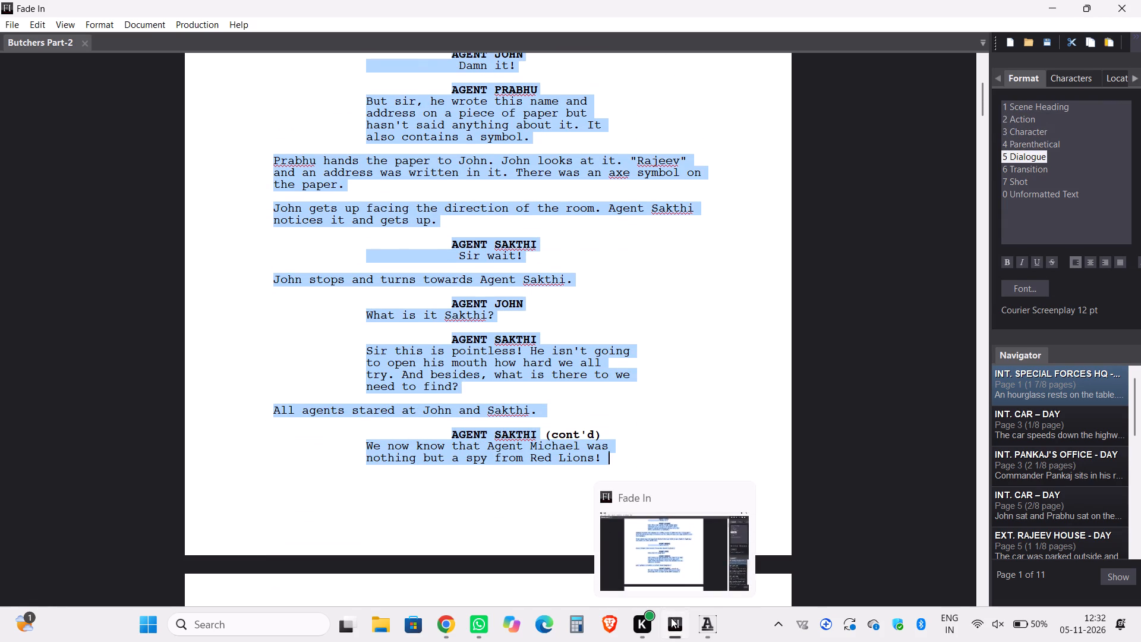
key("ctrl+v")
Examine the pasted text's formatting, the options for the first AGENT PRABHU line, and the Scene Navigator.
scroll(692, 442, "up", 2)
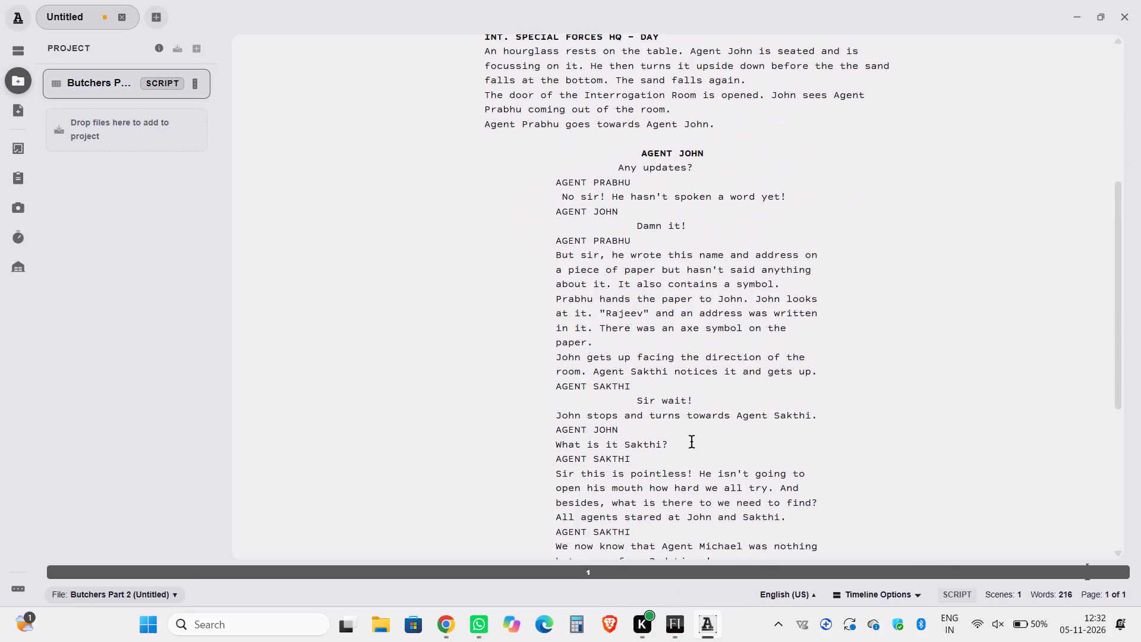
scroll(692, 442, "up", 1)
left_click(653, 157)
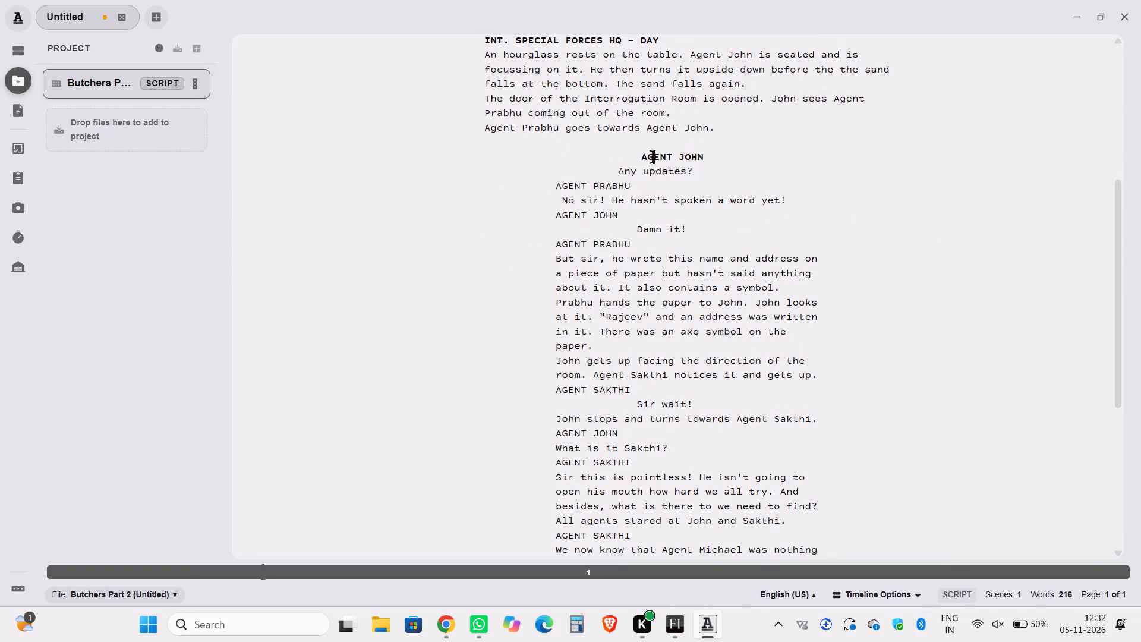
left_click_drag(552, 184, 631, 188)
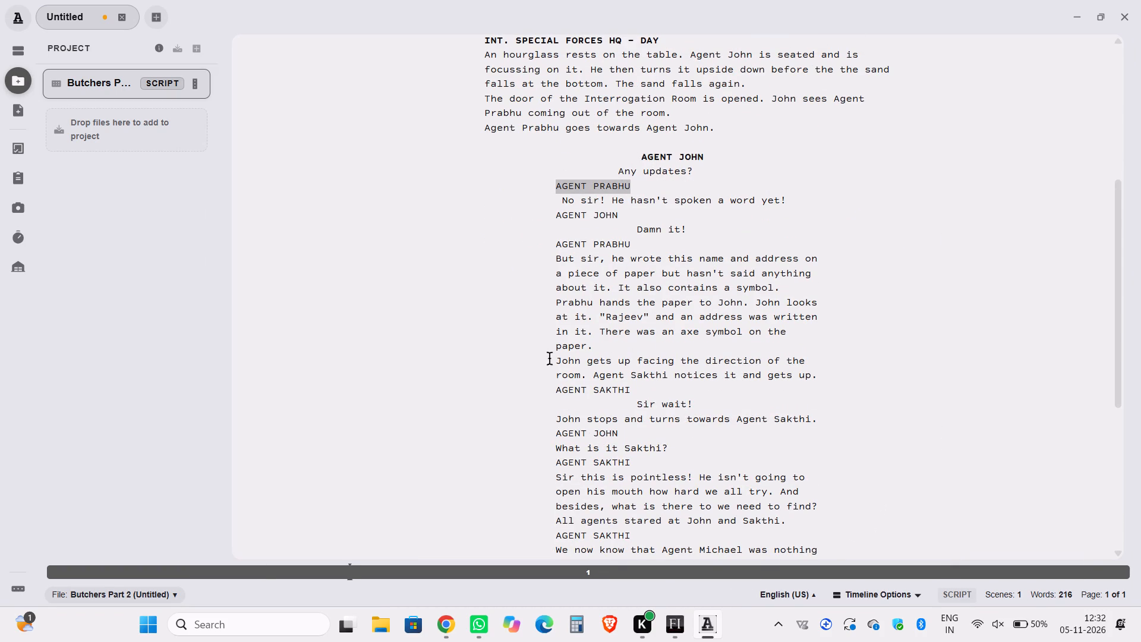
right_click(615, 187)
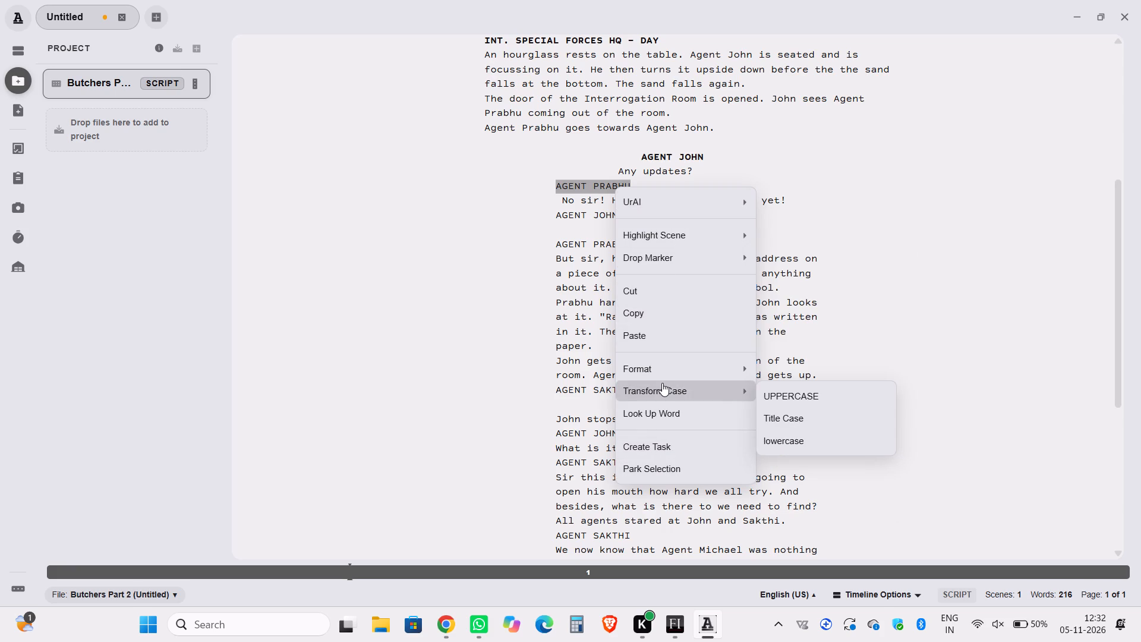
left_click(584, 197)
scroll(649, 162, "up", 1)
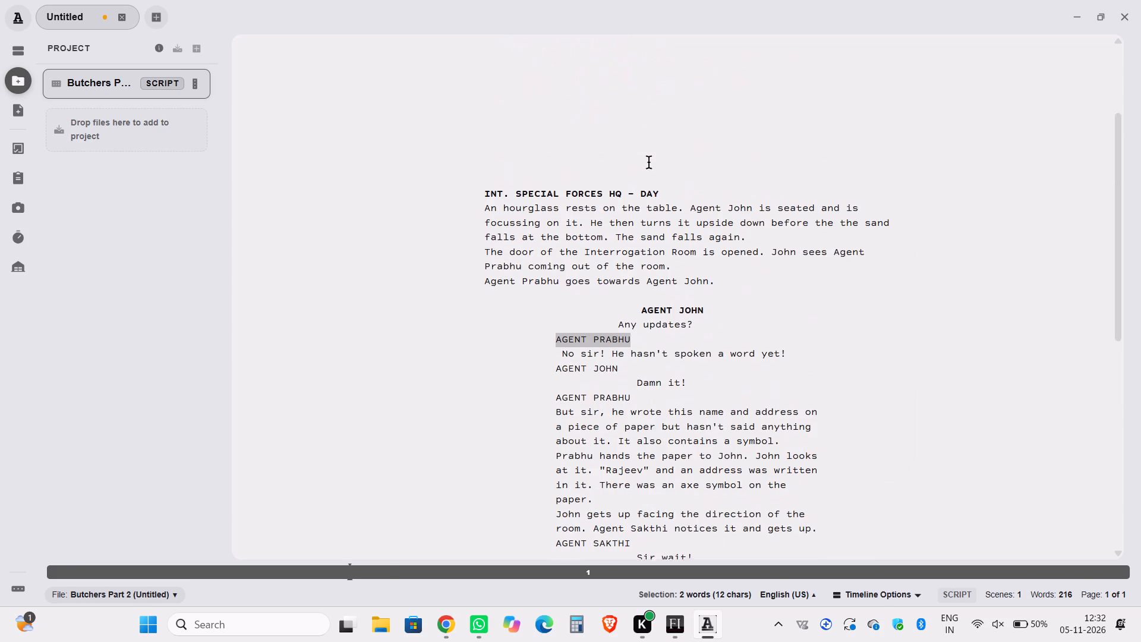
scroll(649, 162, "up", 1)
scroll(649, 162, "down", 1)
left_click(29, 49)
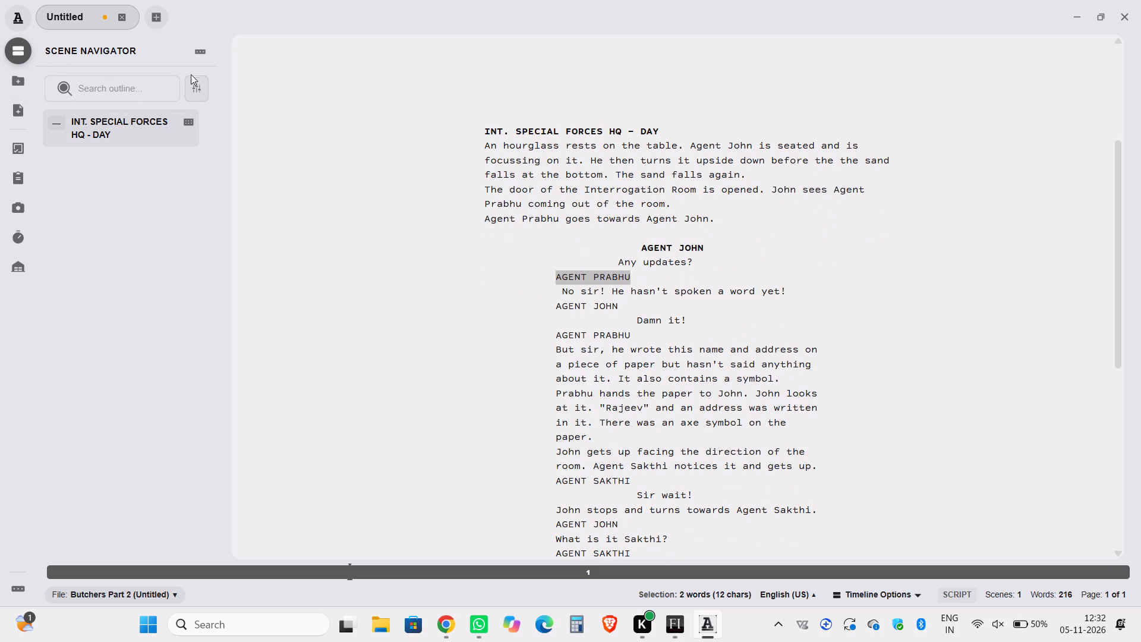
scroll(561, 299, "down", 3)
scroll(561, 299, "up", 1)
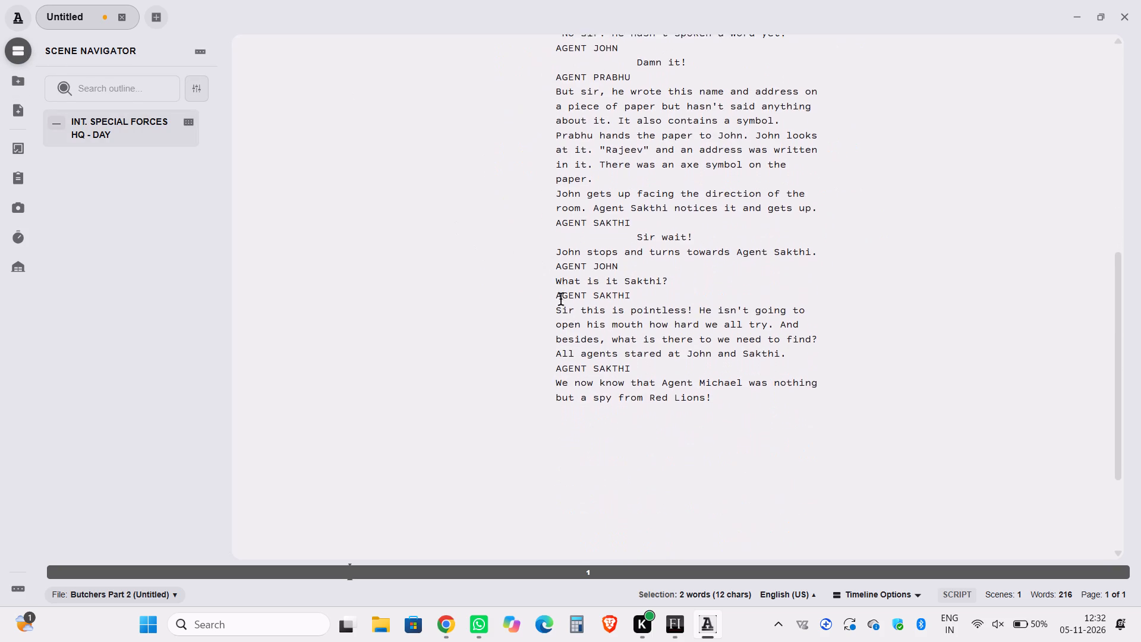
Format the AGENT PRABHU, AGENT JOHN and AGENT PRABHU lines after "Any updates?" as character cues.
scroll(561, 299, "up", 1)
left_click(559, 124)
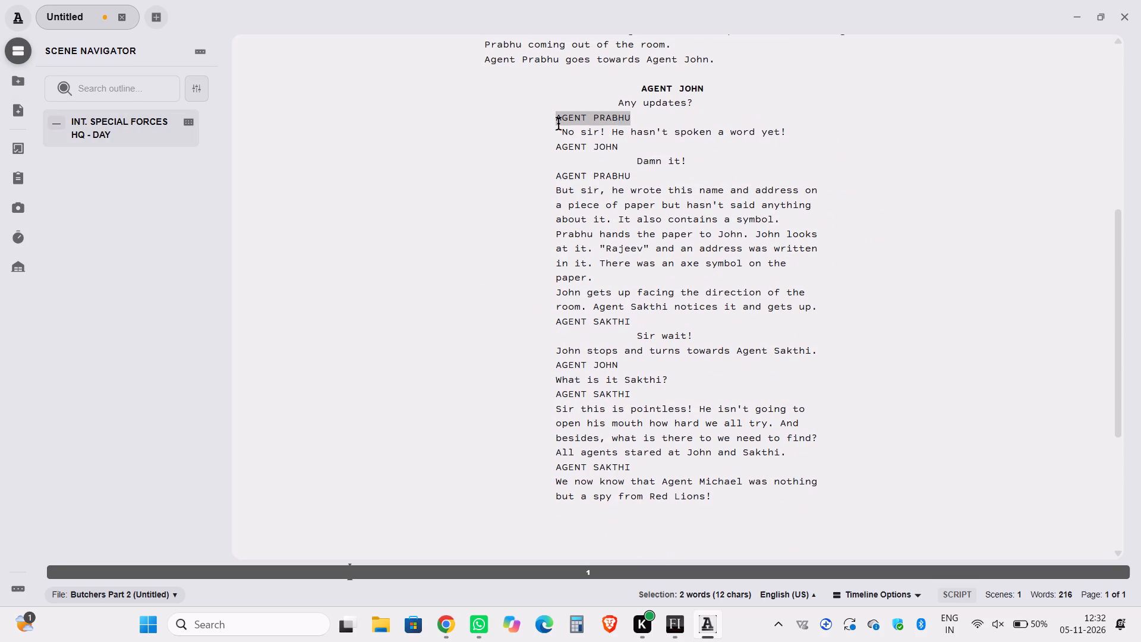
key("space")
key("Tab")
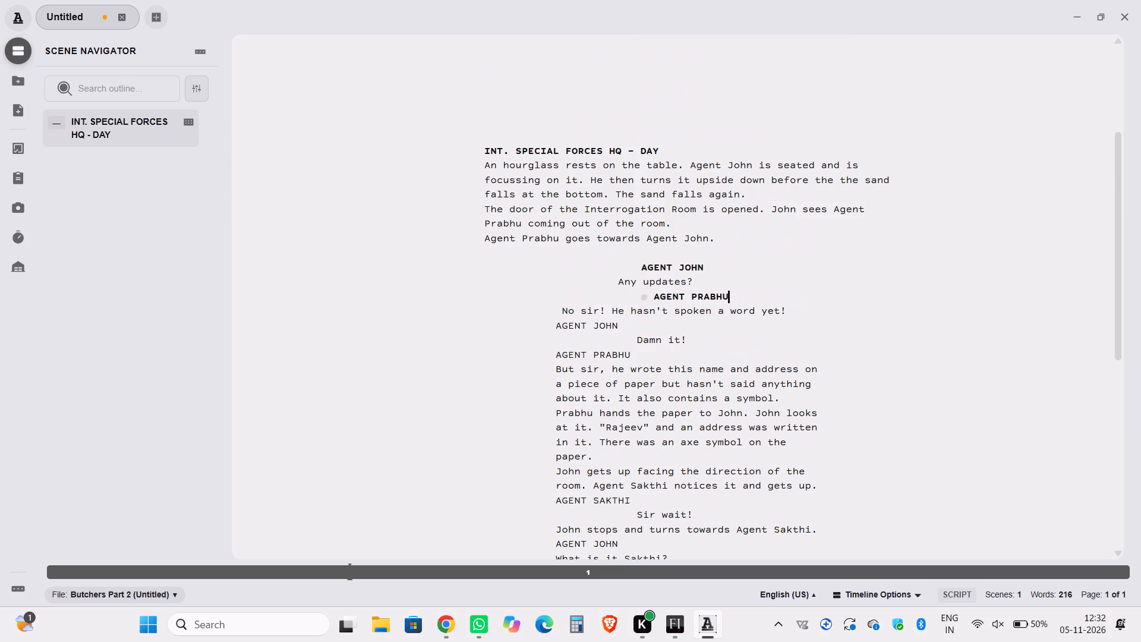
left_click(644, 345)
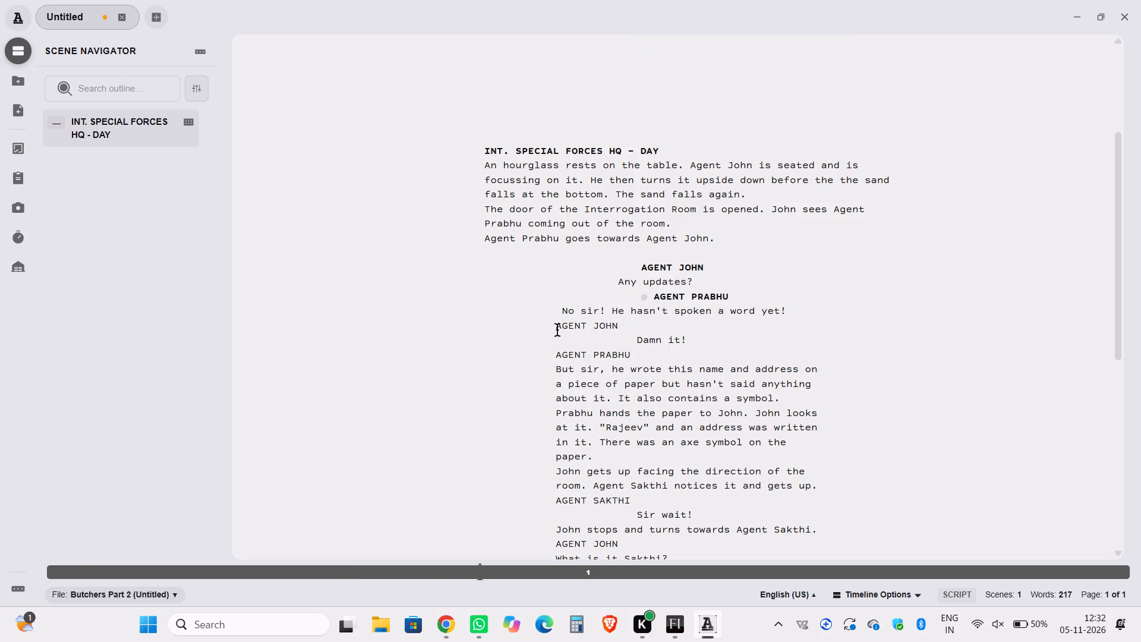
left_click(557, 330)
key("Tab")
left_click(636, 345)
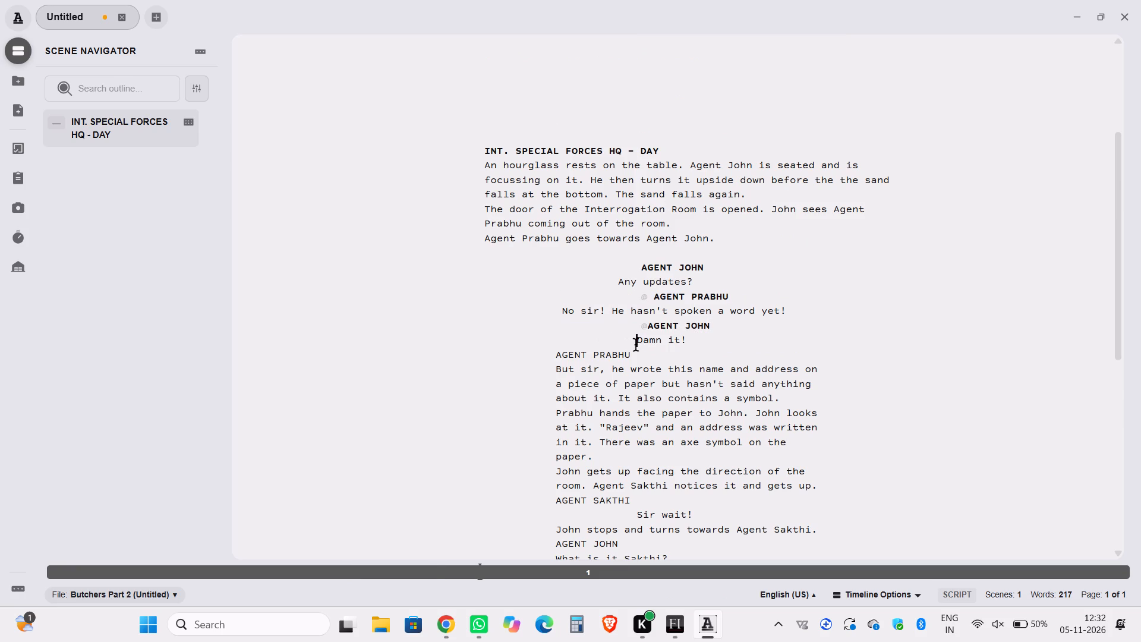
left_click(557, 355)
key("Tab")
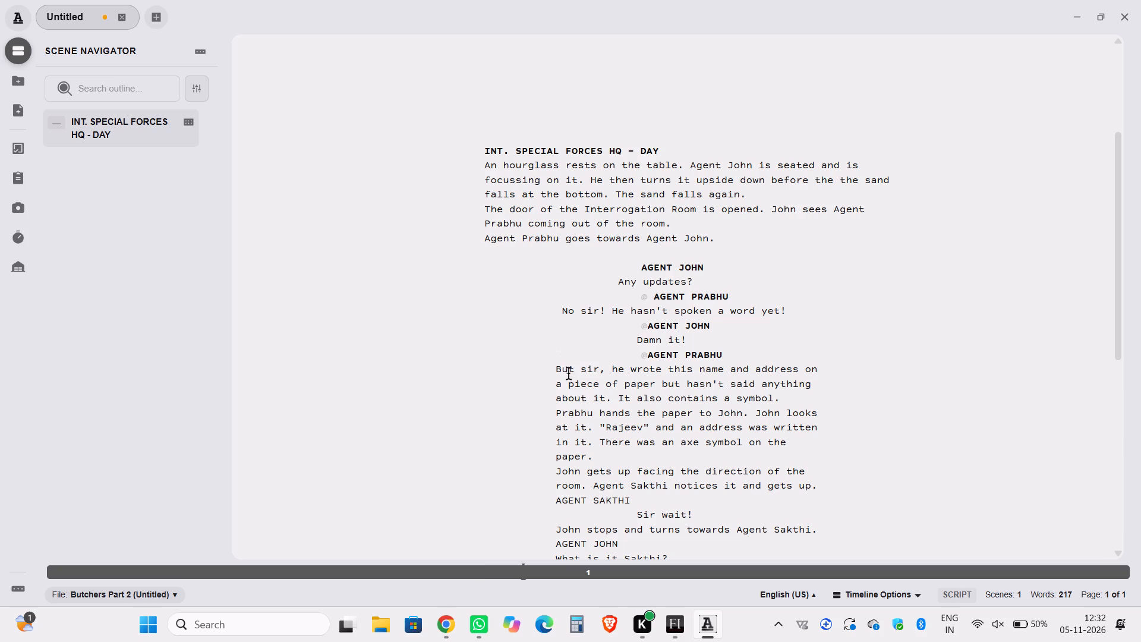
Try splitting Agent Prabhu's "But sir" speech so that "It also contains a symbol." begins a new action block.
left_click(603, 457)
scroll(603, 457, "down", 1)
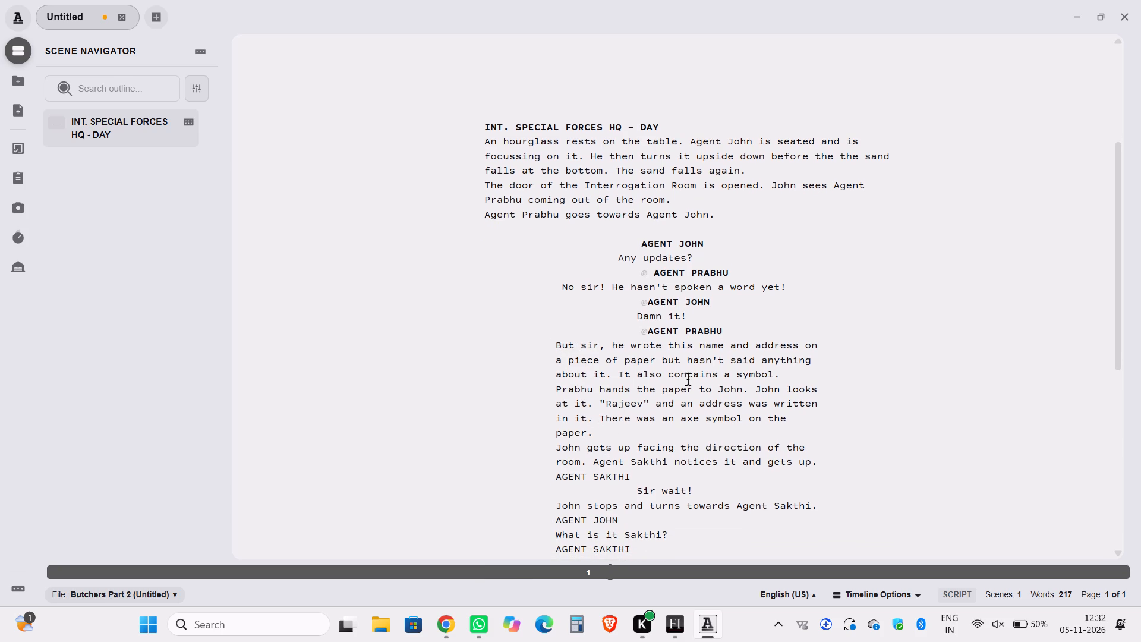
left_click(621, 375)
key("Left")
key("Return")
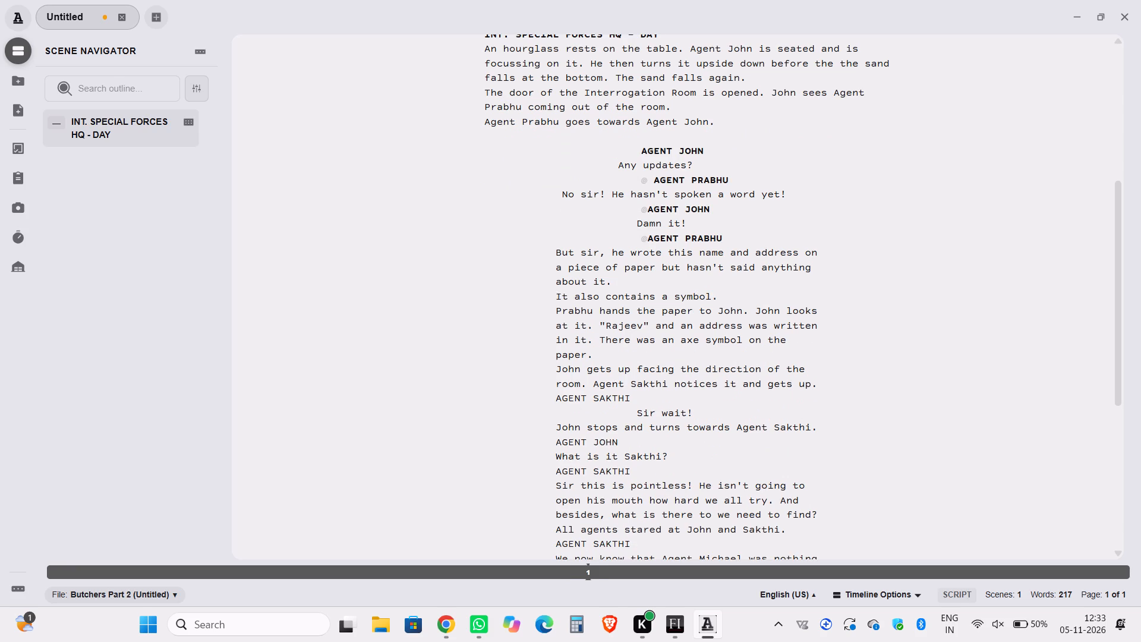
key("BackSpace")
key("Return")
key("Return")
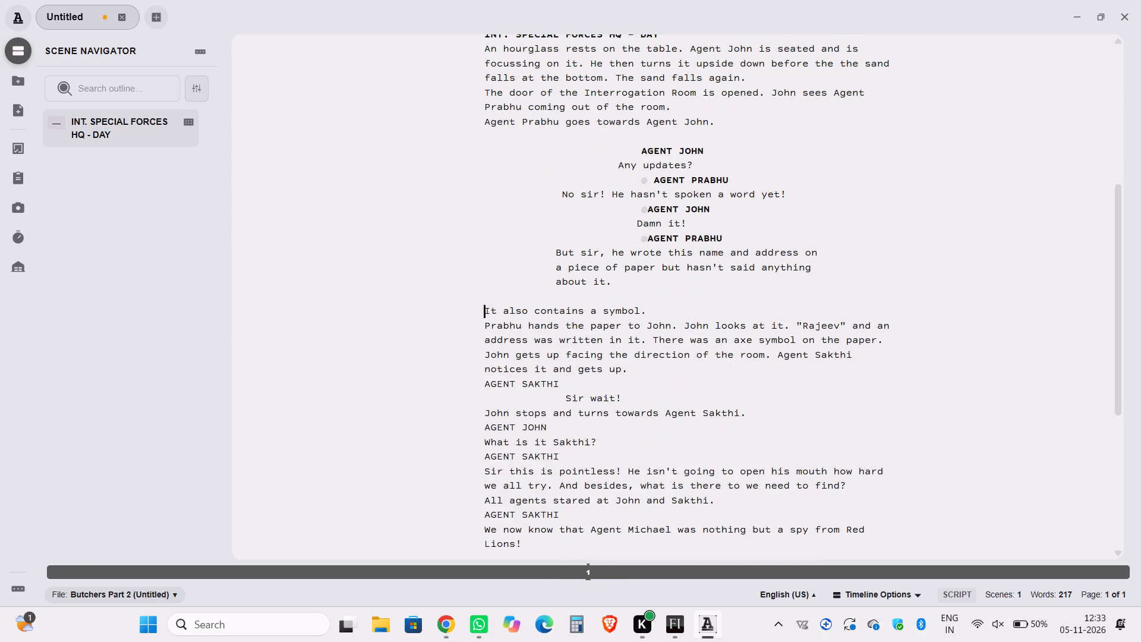
Format AGENT SAKTHI above "Sir wait!" as a character cue and set "John stops and turns towards Agent Sakthi." apart as action.
scroll(745, 369, "up", 1)
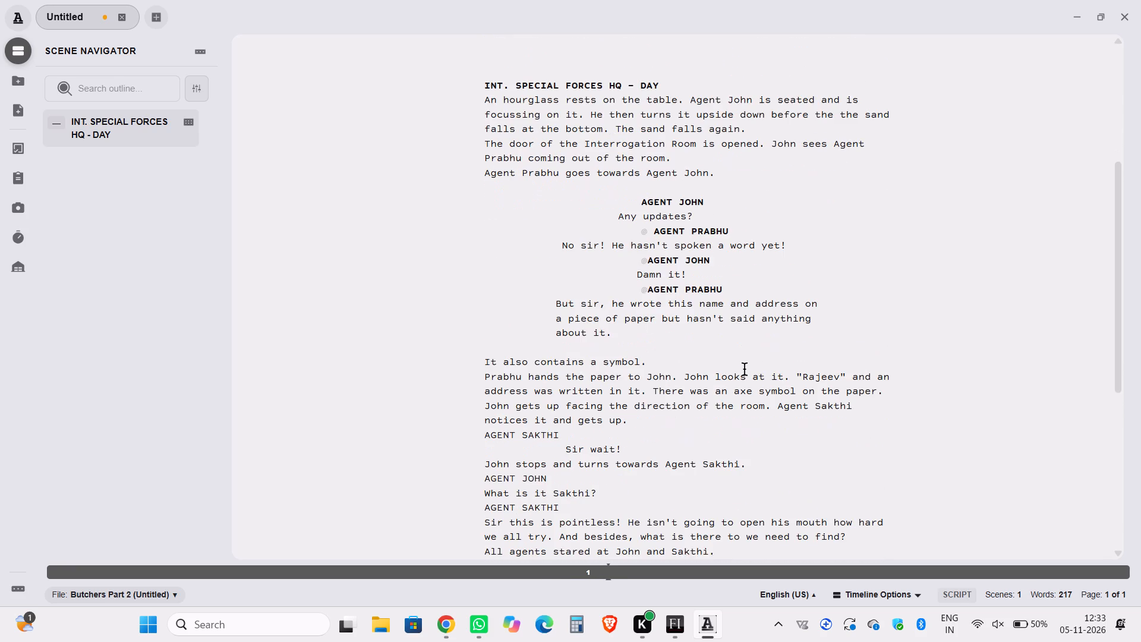
scroll(745, 369, "up", 1)
scroll(745, 369, "right", 1)
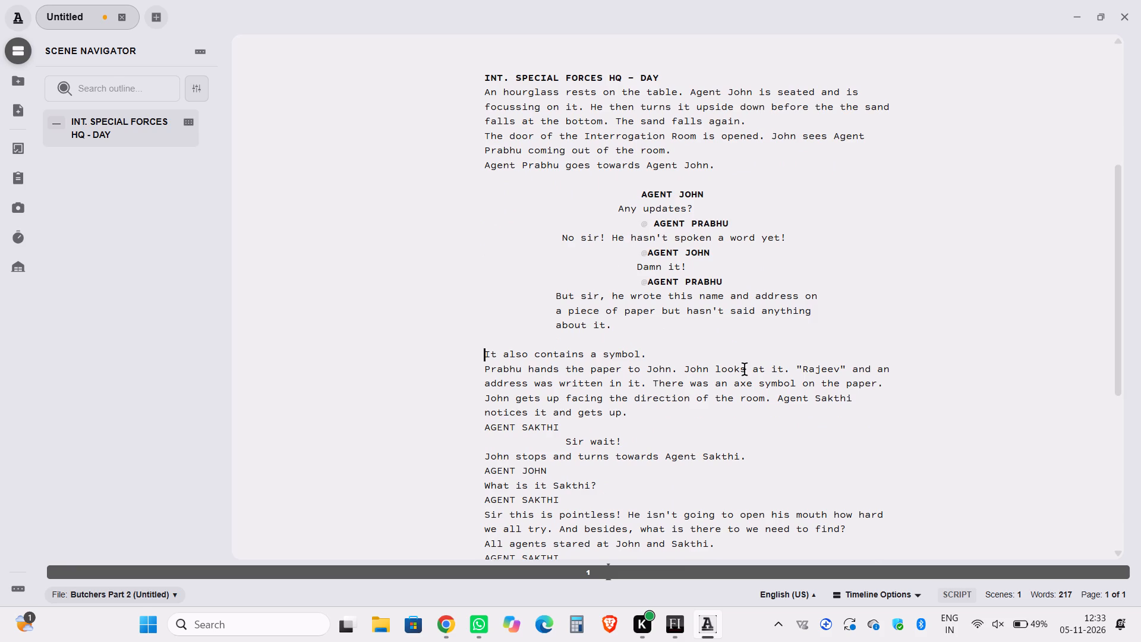
left_click(484, 426)
key("Tab")
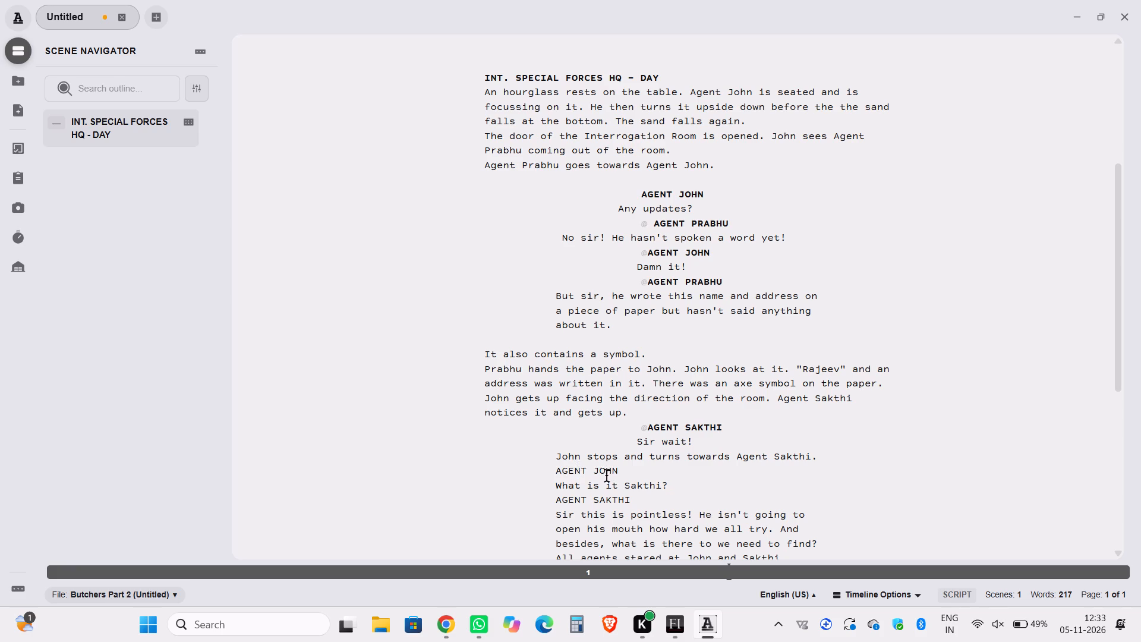
left_click(558, 458)
key("Return")
key("Return")
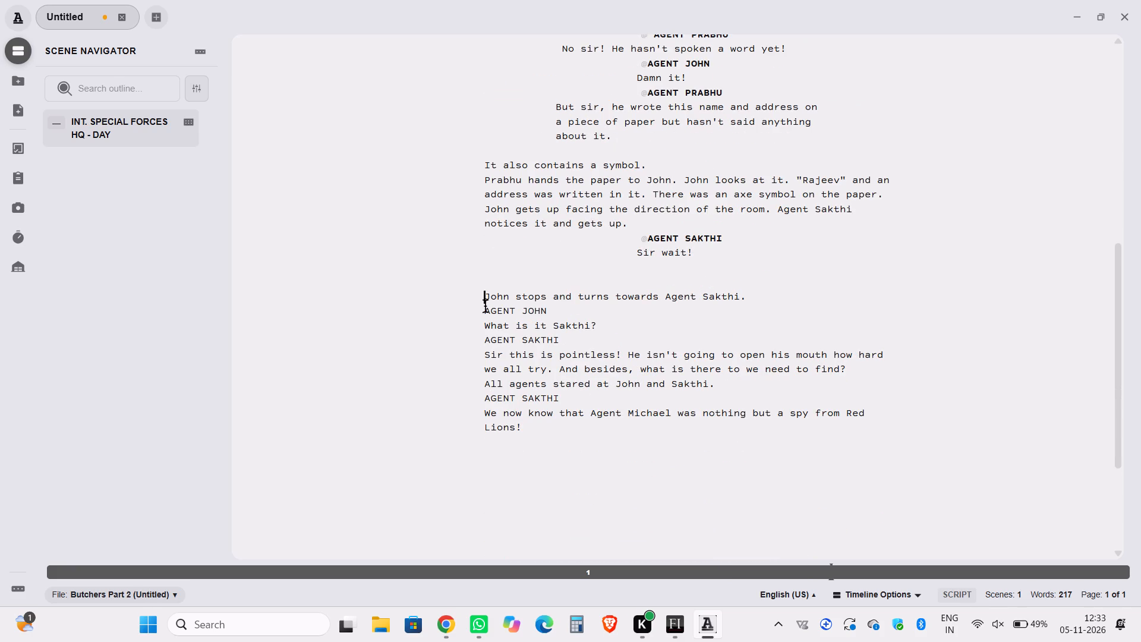
Format AGENT JOHN above "What is it Sakthi?" and AGENT SAKTHI above "Sir this is pointless!" as character cues.
left_click(486, 306)
key("Tab")
left_click(556, 344)
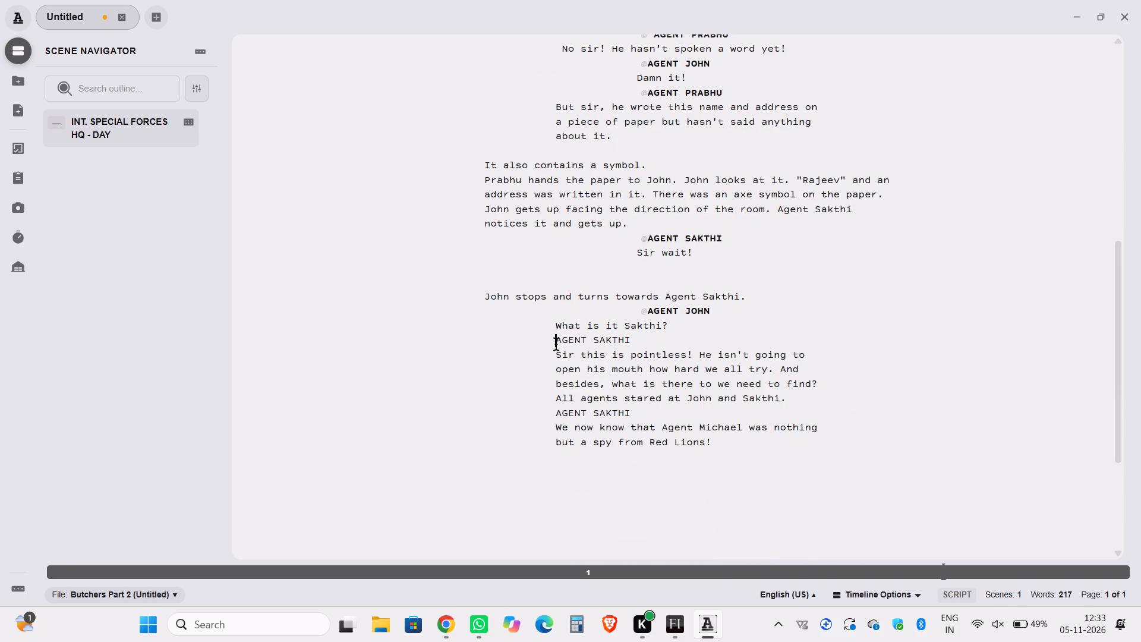
key("Return")
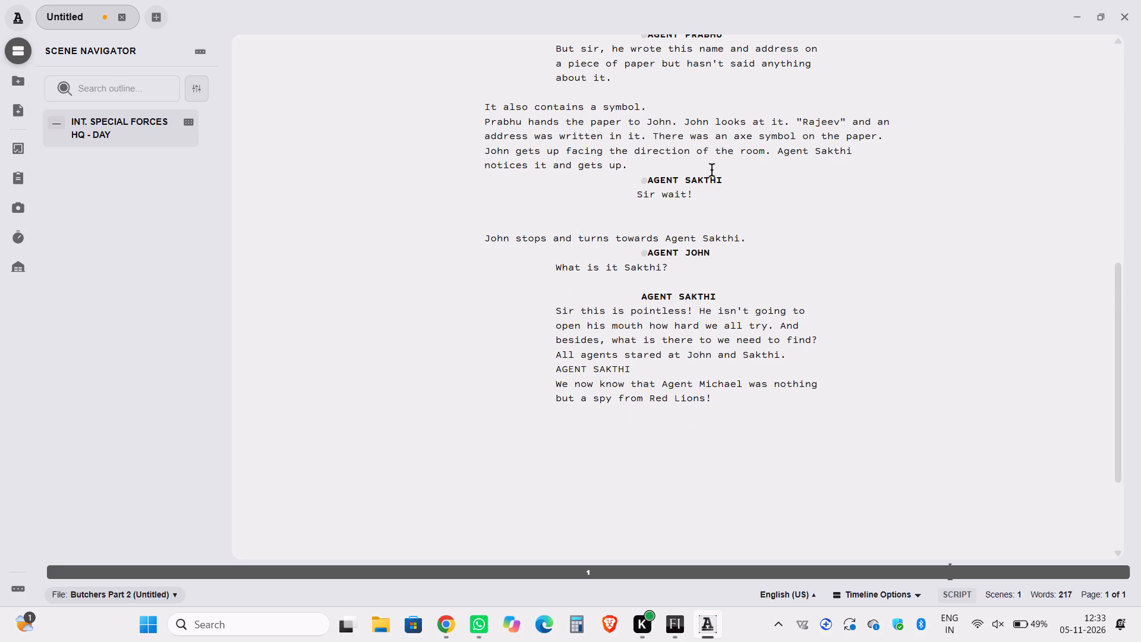
Break "Agent Sakthi notices it and gets up." off into its own action paragraph with a blank line above.
left_click(777, 151)
key("Return")
key("Return")
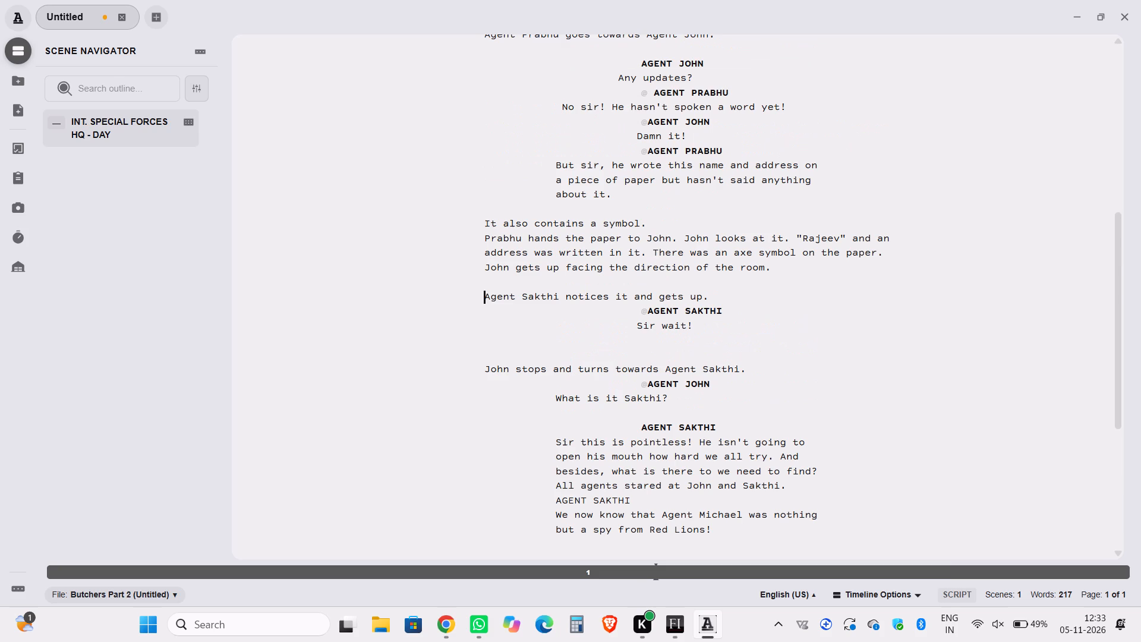
Following the Fade In original, rejoin "It also contains a symbol." to Prabhu's speech and start the action at "Prabhu hands the paper to John.".
scroll(858, 209, "up", 1)
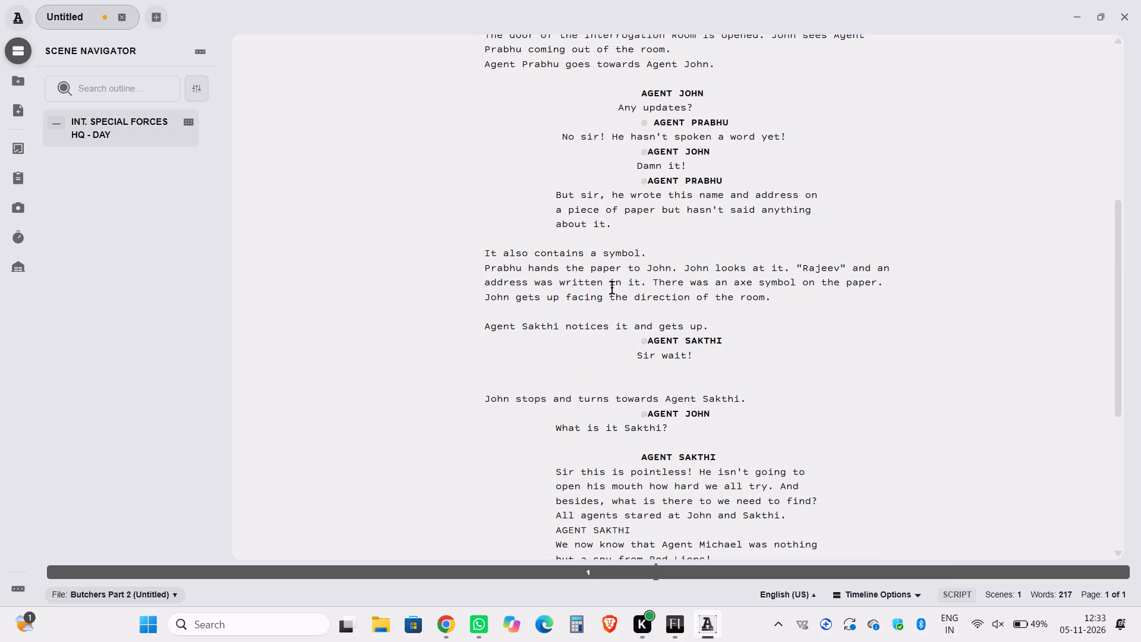
scroll(612, 288, "up", 1)
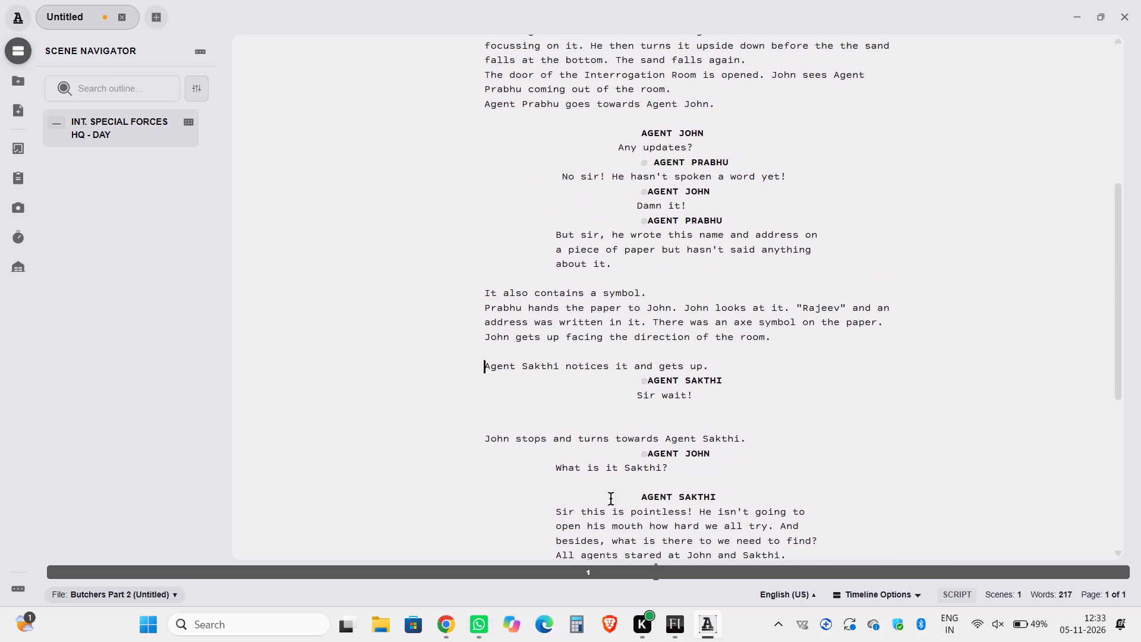
left_click(669, 629)
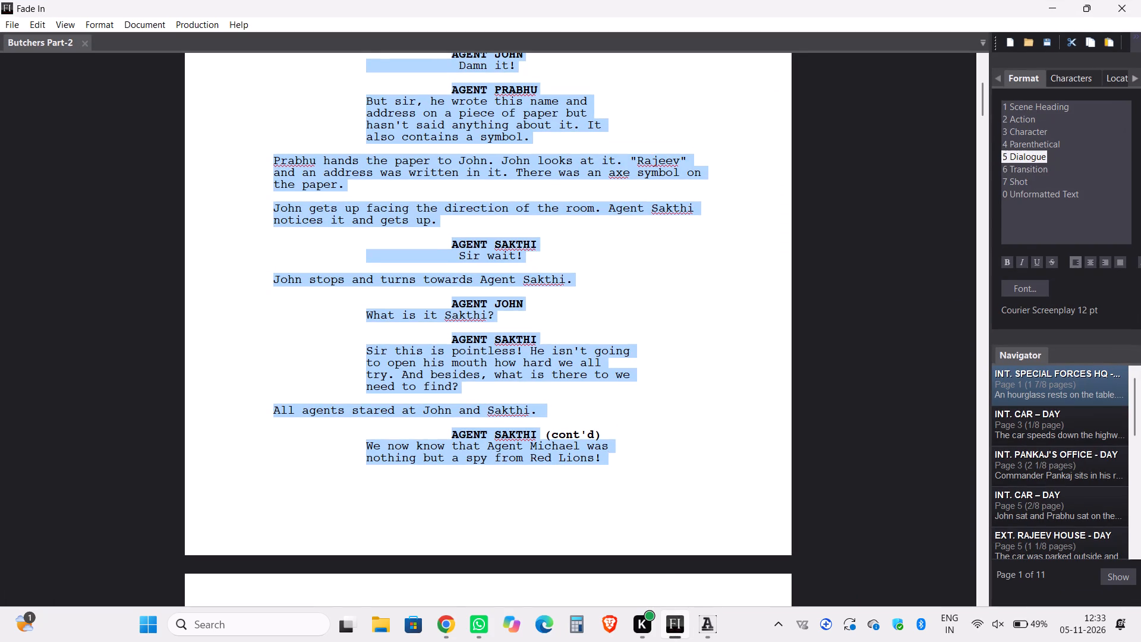
scroll(636, 395, "up", 3)
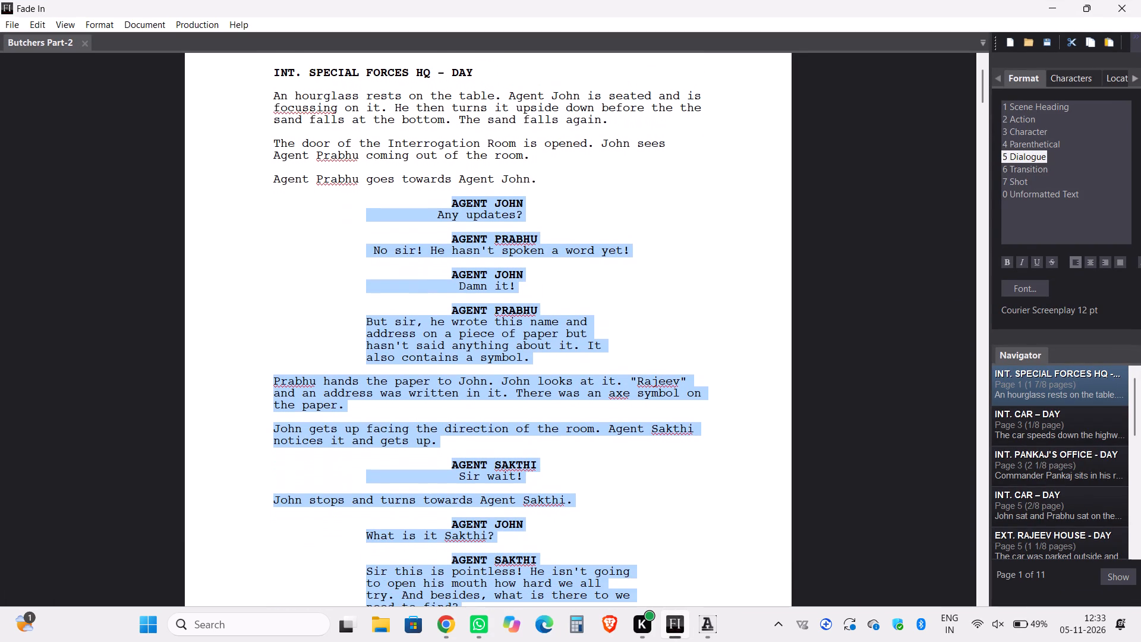
left_click(688, 324)
left_click(708, 622)
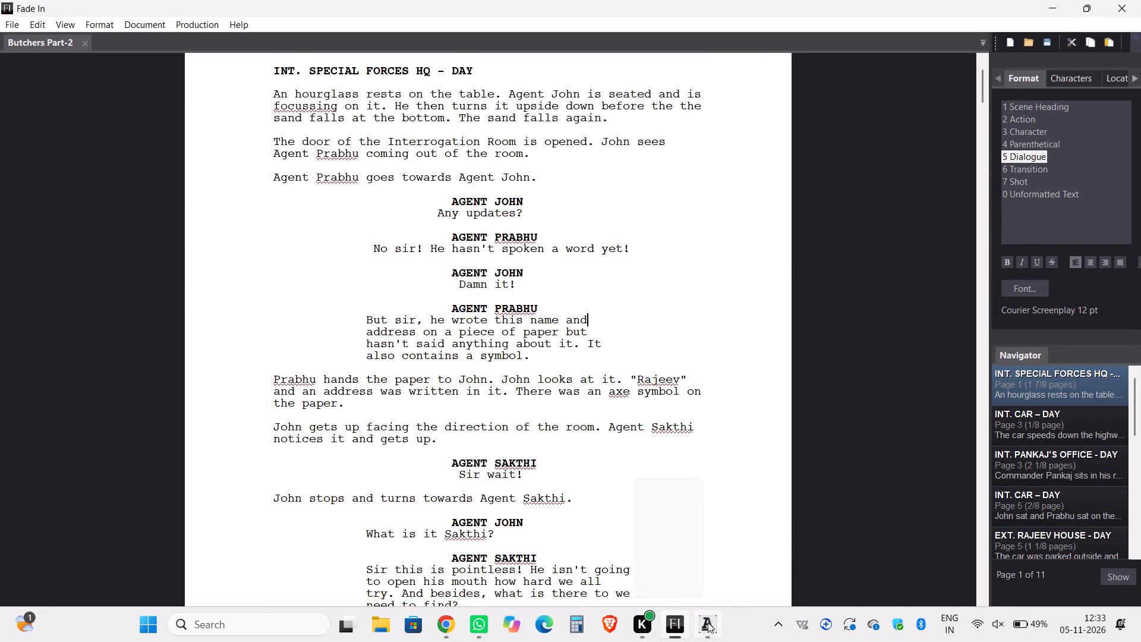
left_click(482, 289)
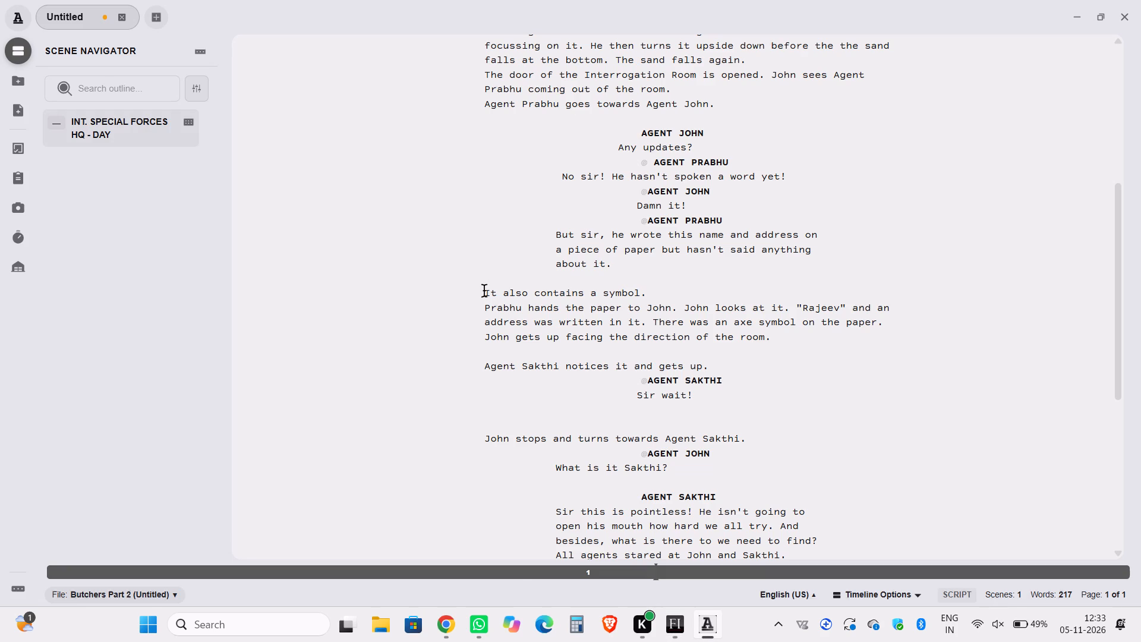
left_click(487, 292)
key("BackSpace")
key("BackSpace")
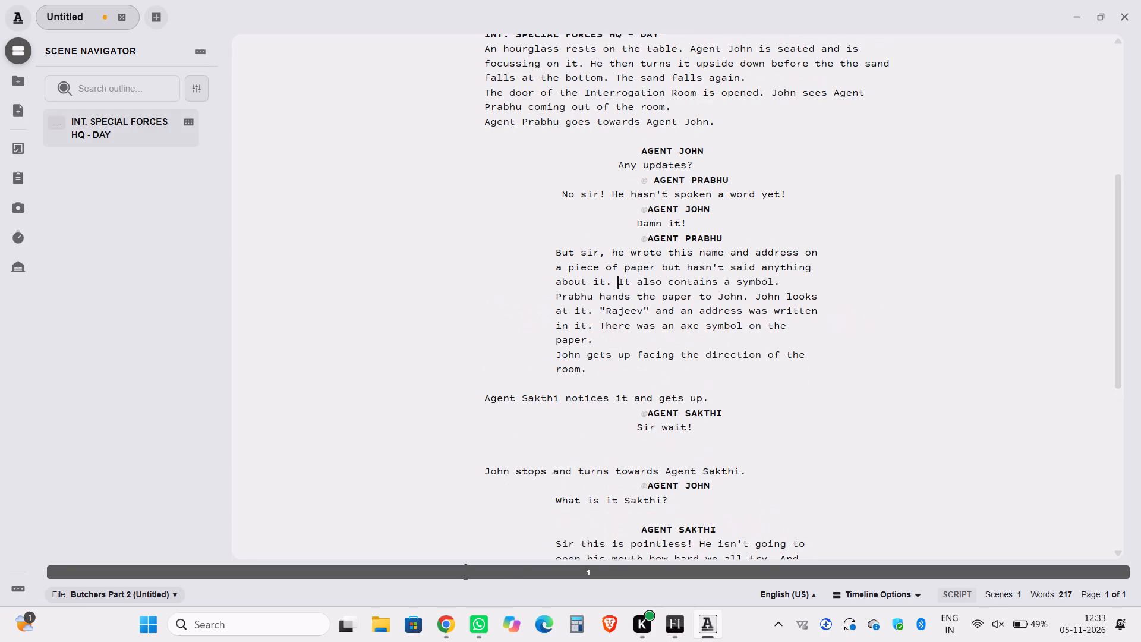
key("BackSpace")
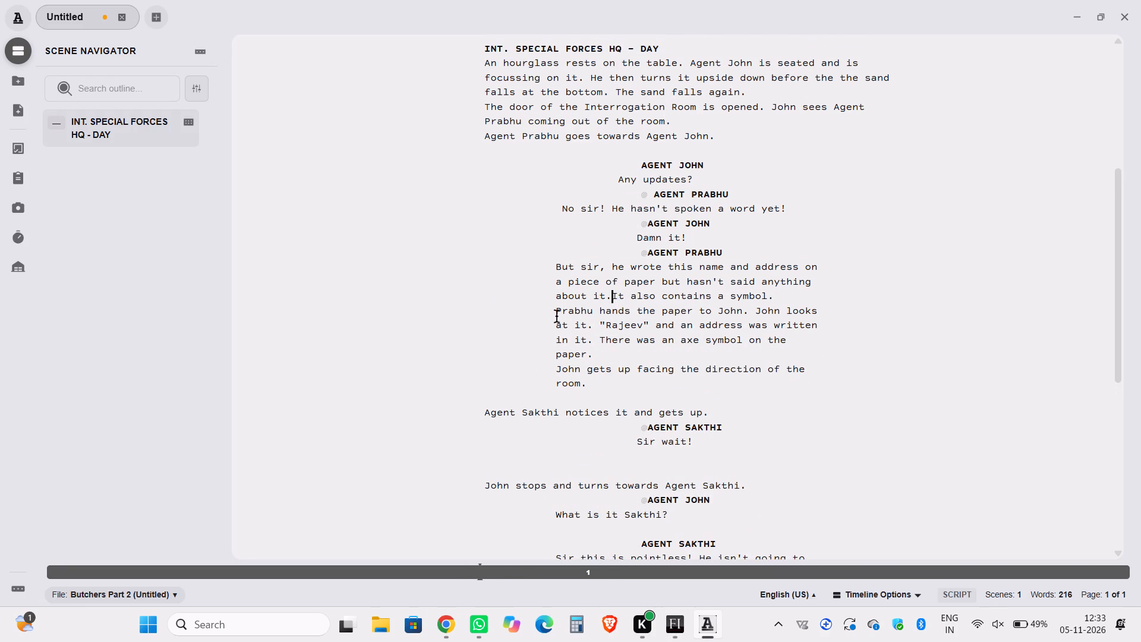
left_click(557, 316)
key("Return")
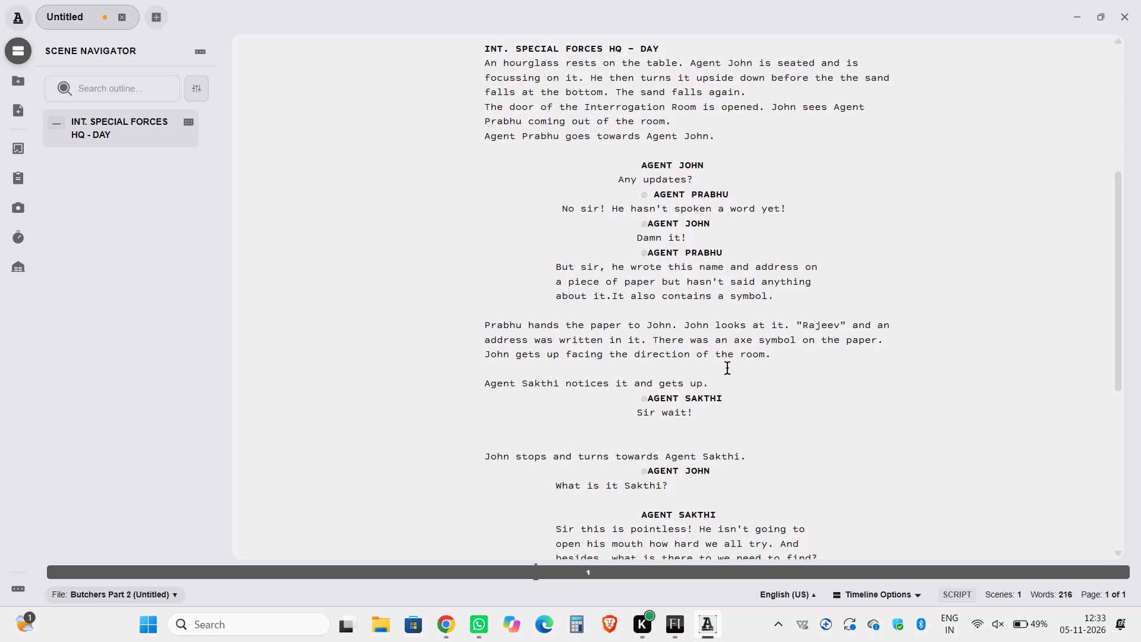
Set "All agents stared at John and Sakthi." as action and format the final AGENT SAKTHI line as a character cue.
scroll(727, 368, "down", 1)
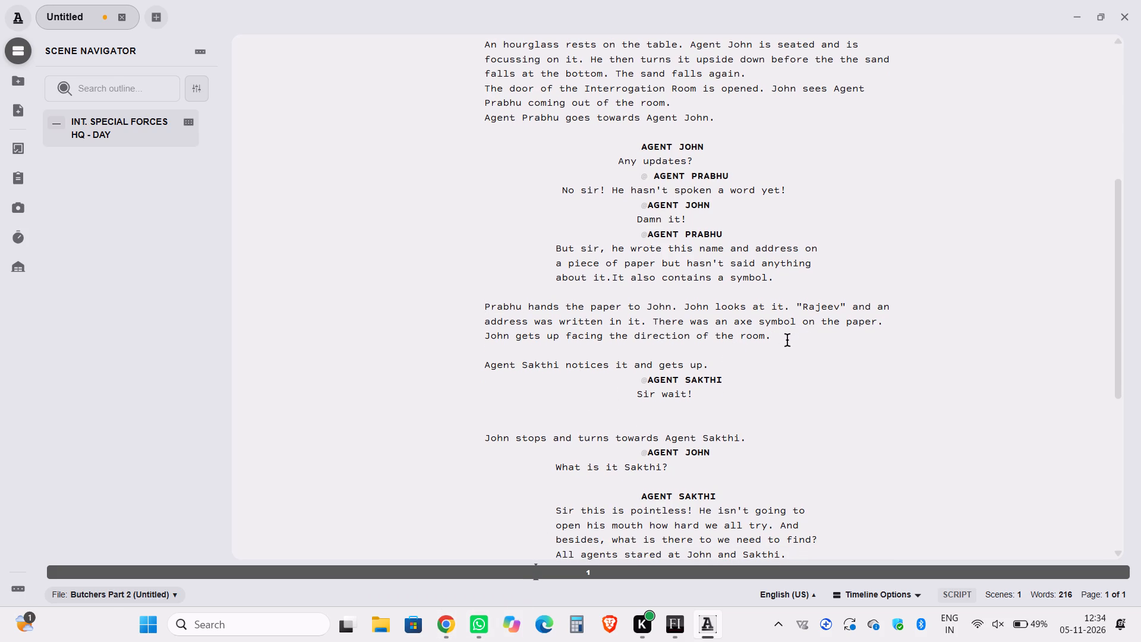
scroll(783, 372, "down", 2)
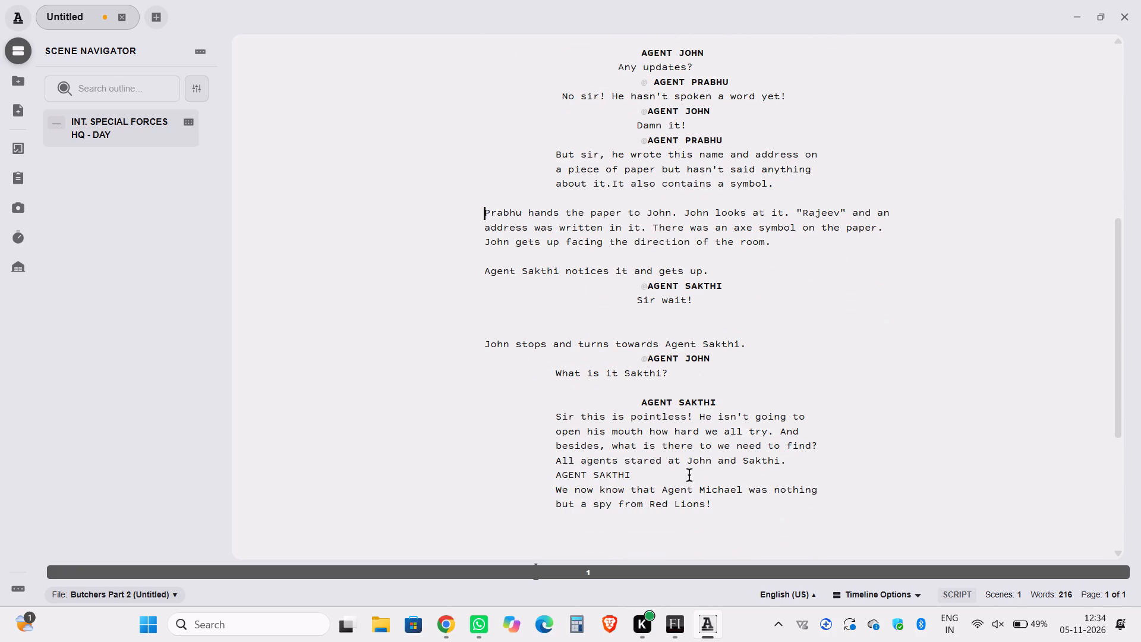
left_click(559, 463)
key("Return")
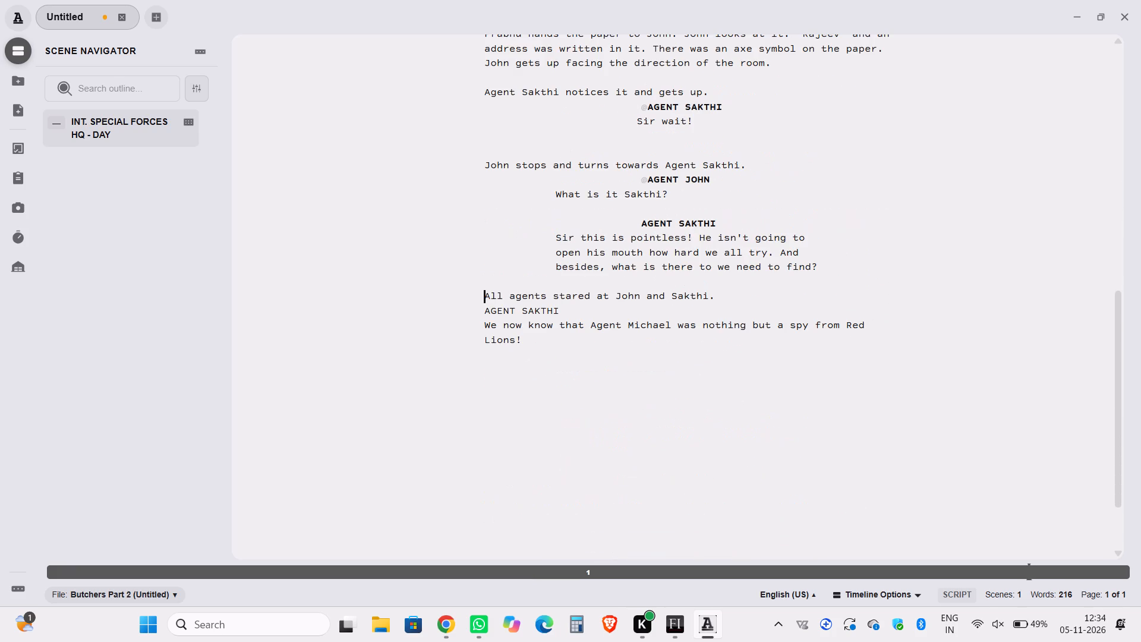
left_click(486, 314)
key("Tab")
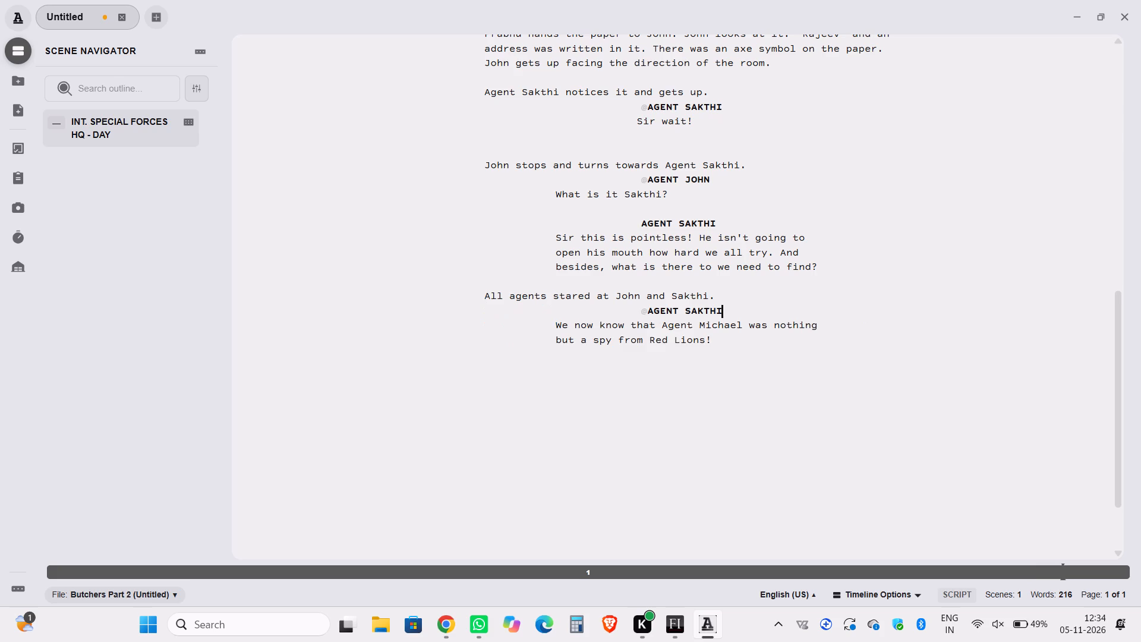
Start a new action line after the closing dialogue "but a spy from Red Lions!".
scroll(513, 323, "down", 5)
left_click(715, 259)
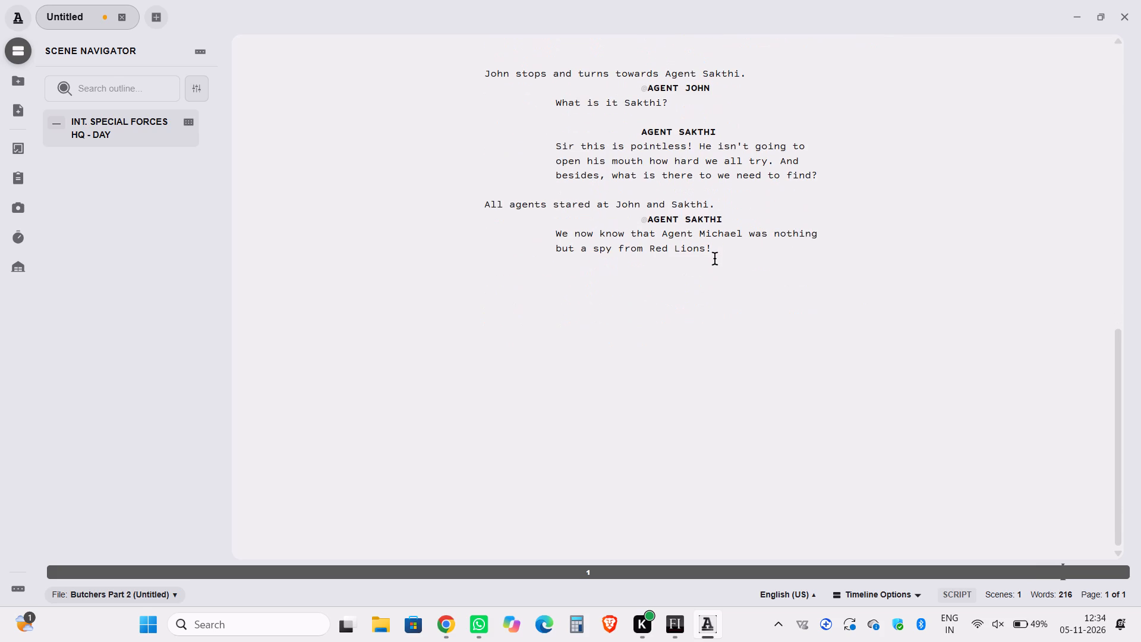
left_click(715, 259)
left_click(730, 256)
key("Return")
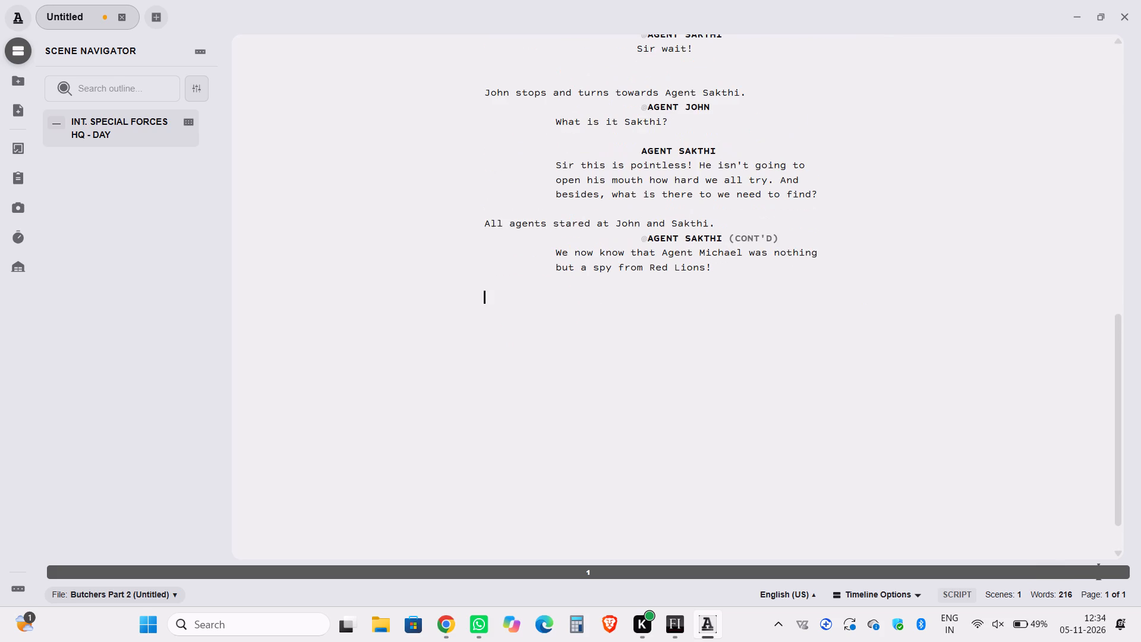
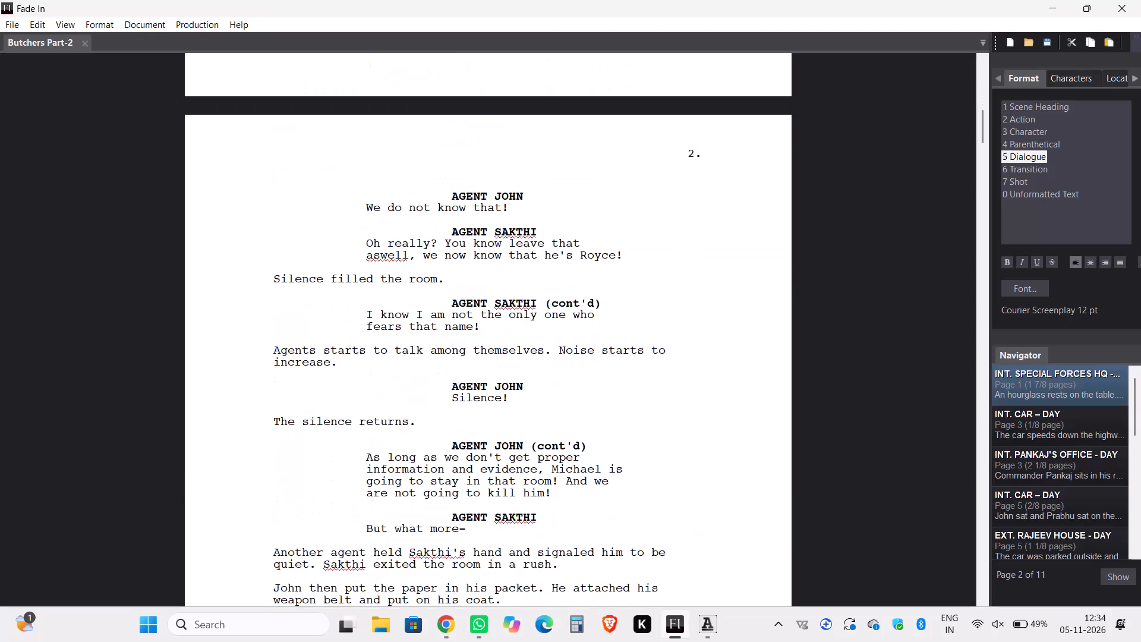
Copy the Fade In text from AGENT JOHN's "We do not know that!" through "till the basement." and paste it into the ActOne script.
left_click_drag(455, 190, 560, 580)
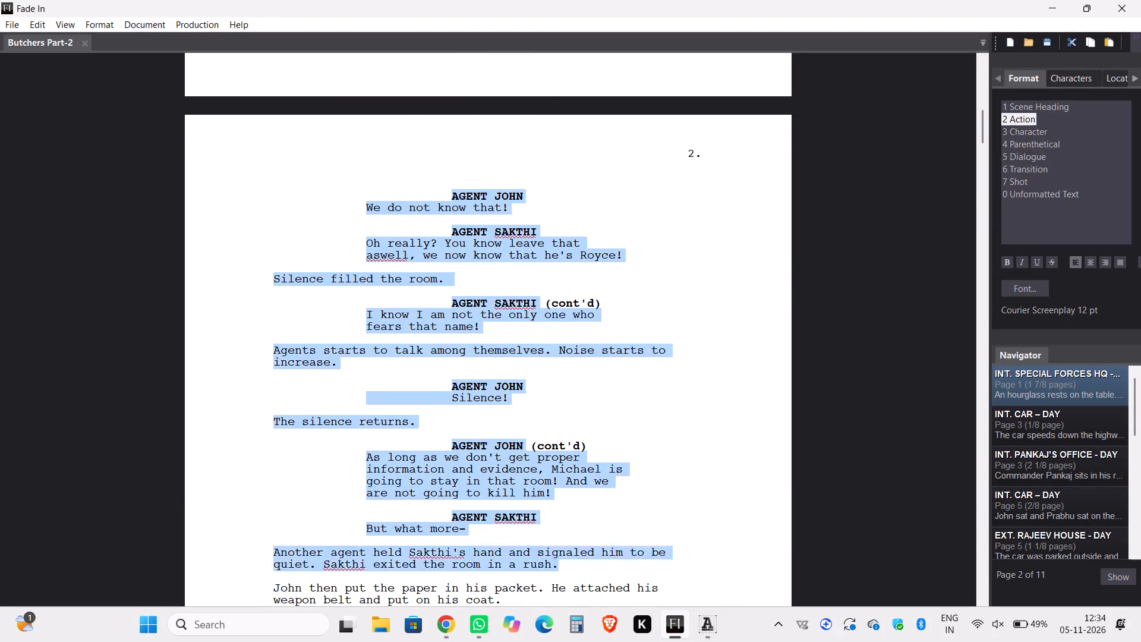
left_click_drag(560, 580, 565, 641)
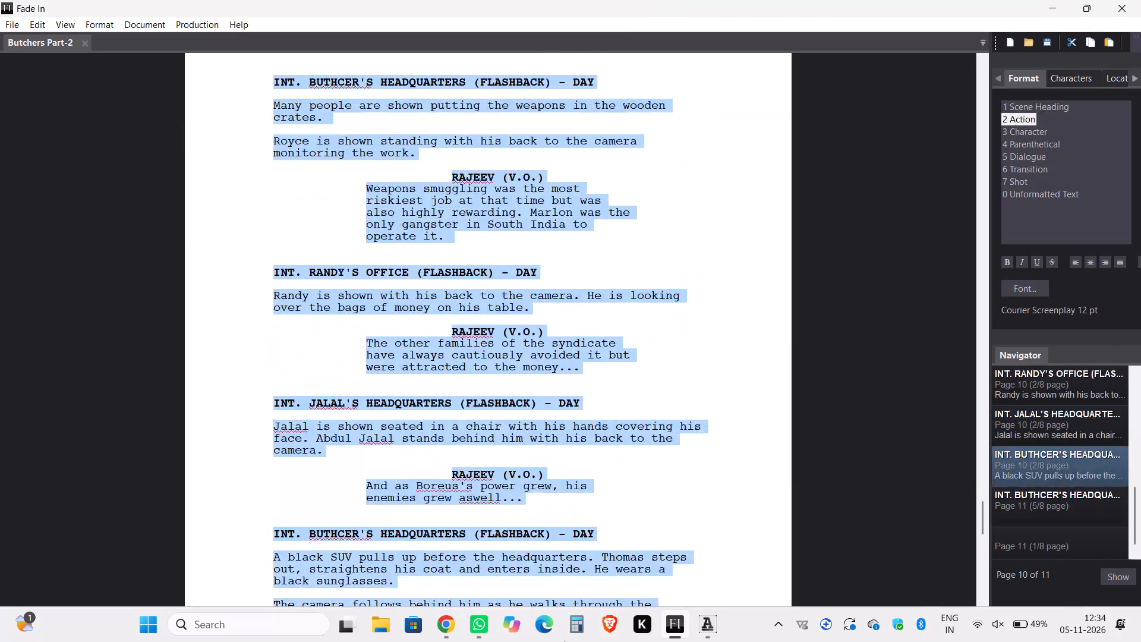
left_click_drag(565, 641, 488, 36)
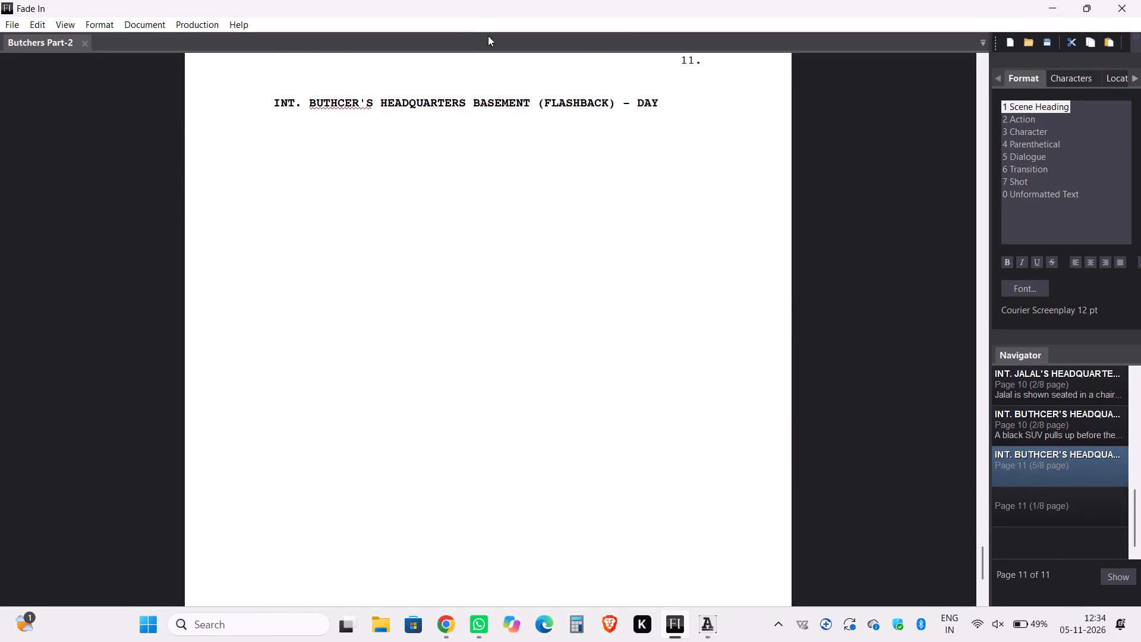
left_click_drag(488, 36, 600, 174)
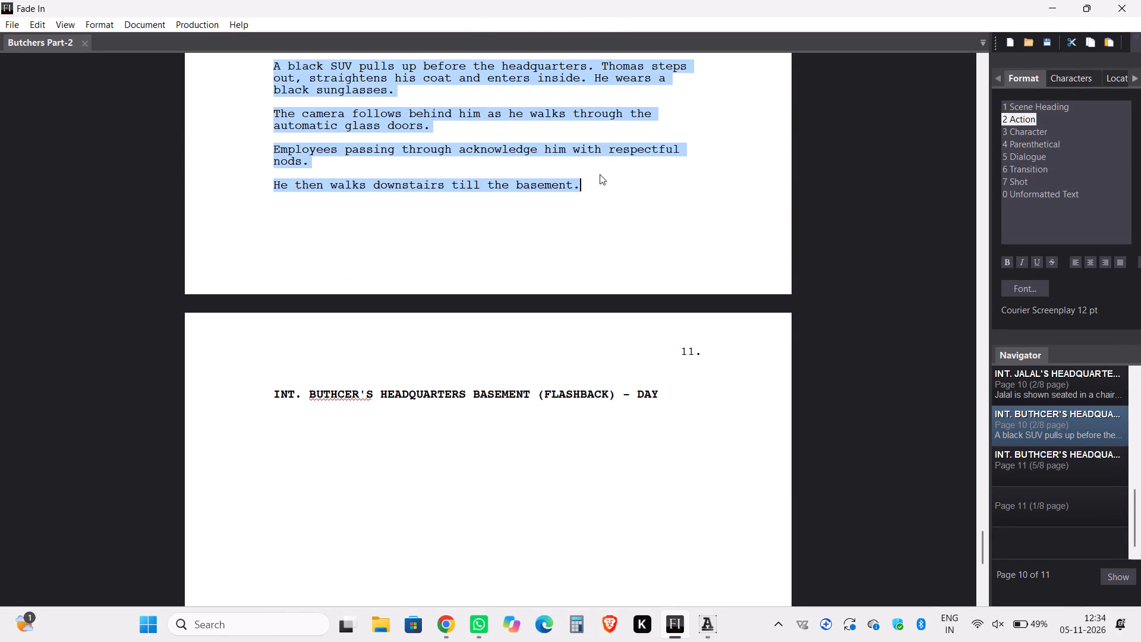
left_click_drag(600, 174, 597, 180)
key("ctrl+c")
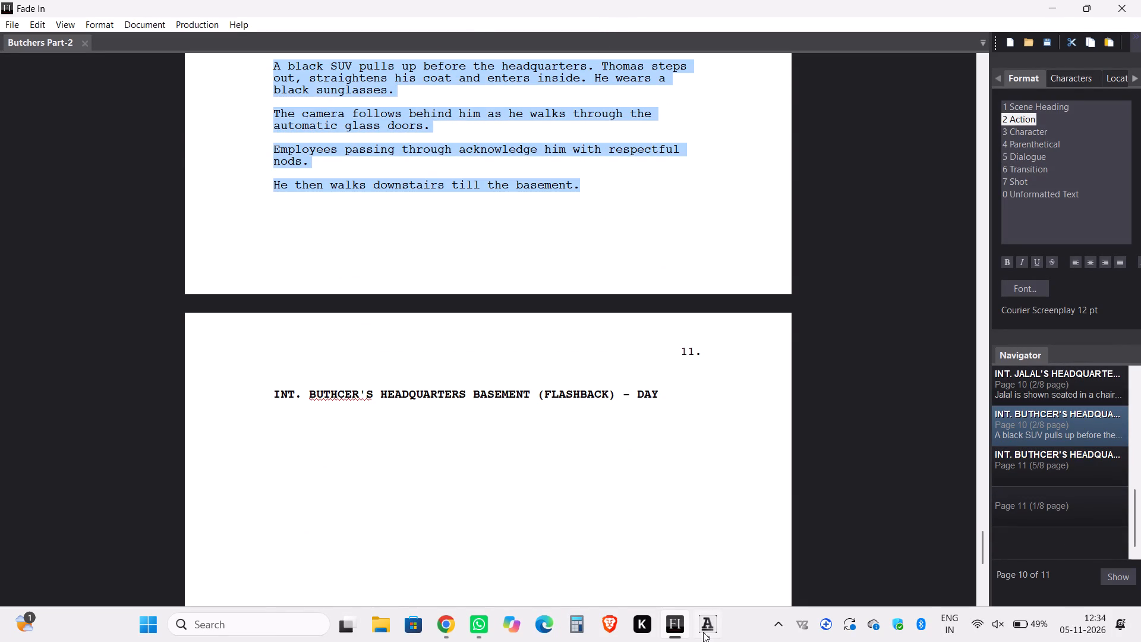
left_click(703, 632)
key("ctrl+v")
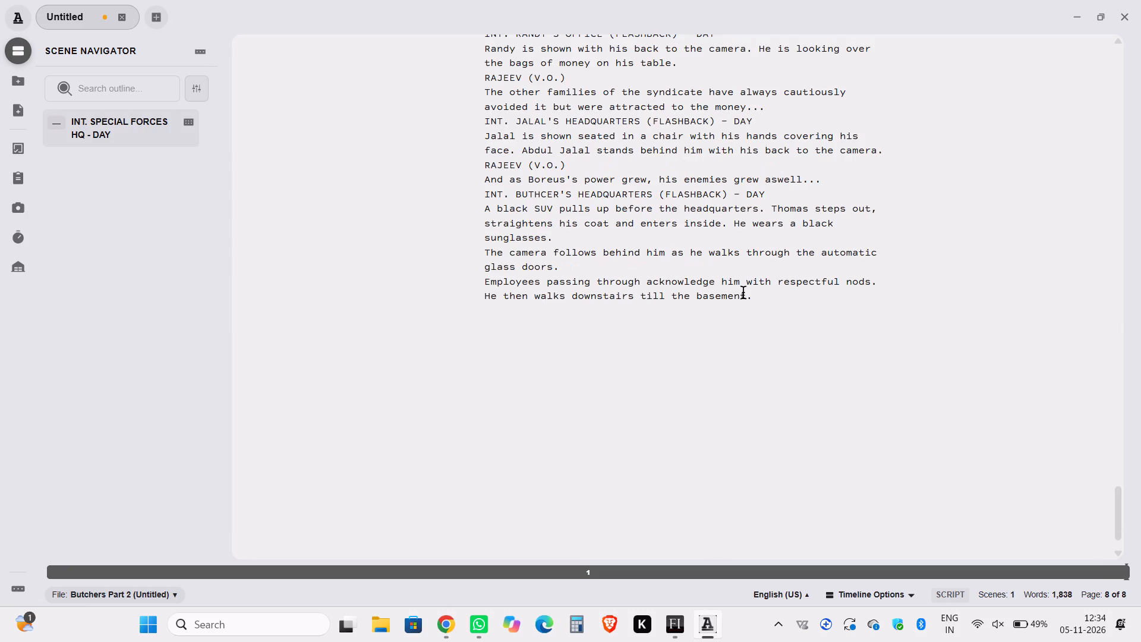
Format AGENT SAKTHI above "Oh really?" as a character cue and set "Silence filled the room." as action after one blank line.
scroll(743, 292, "up", 15)
scroll(743, 292, "up", 7)
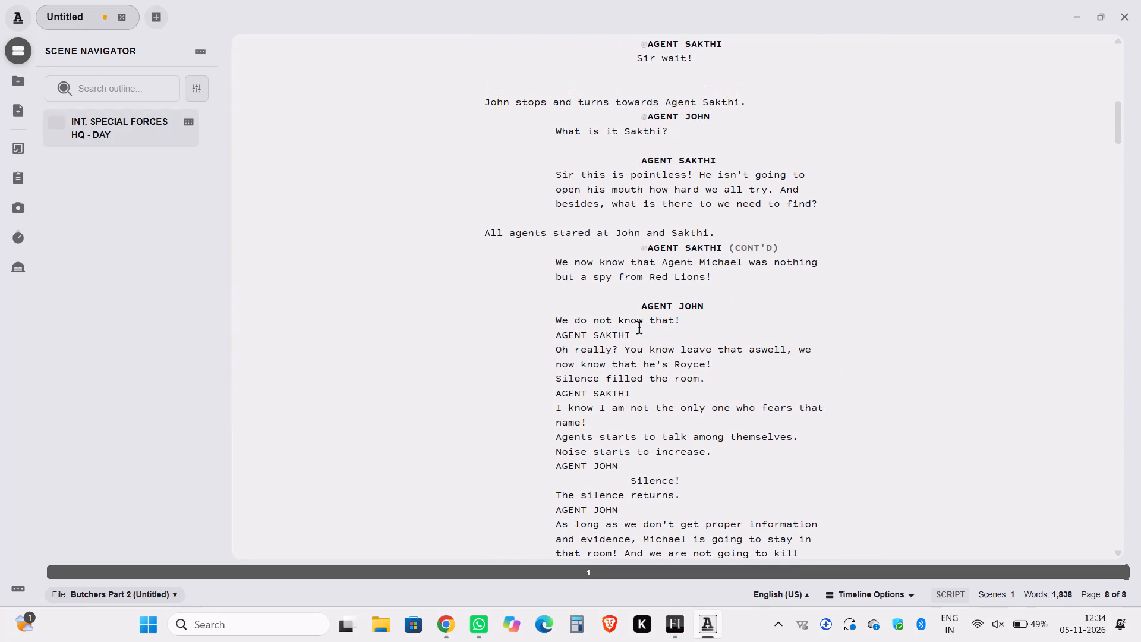
left_click(558, 333)
key("Tab")
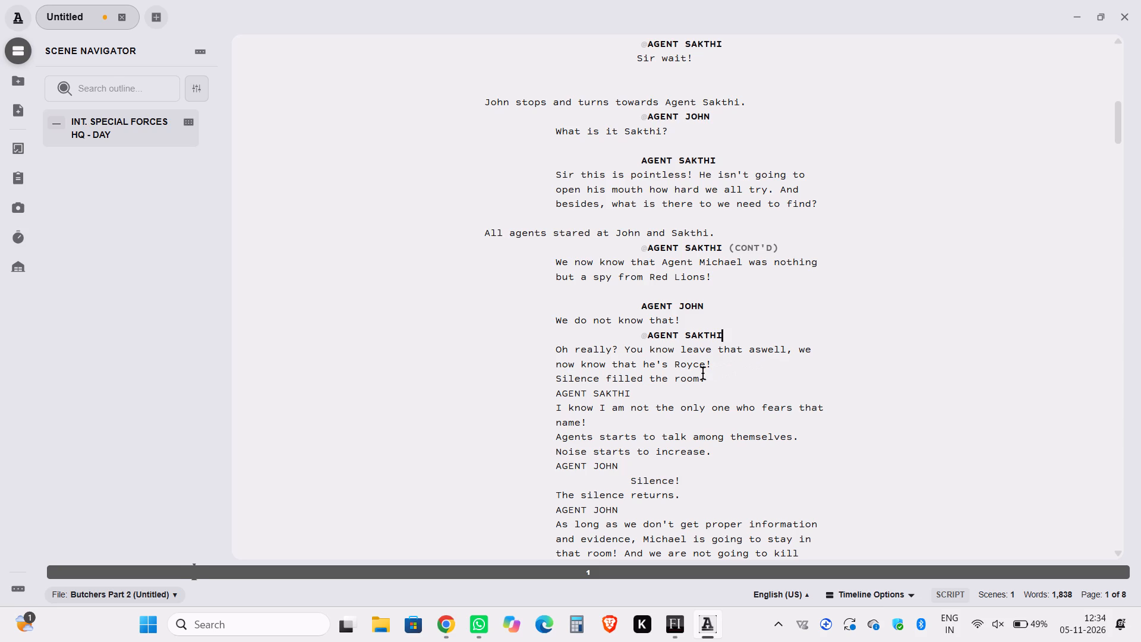
left_click(732, 370)
key("Return")
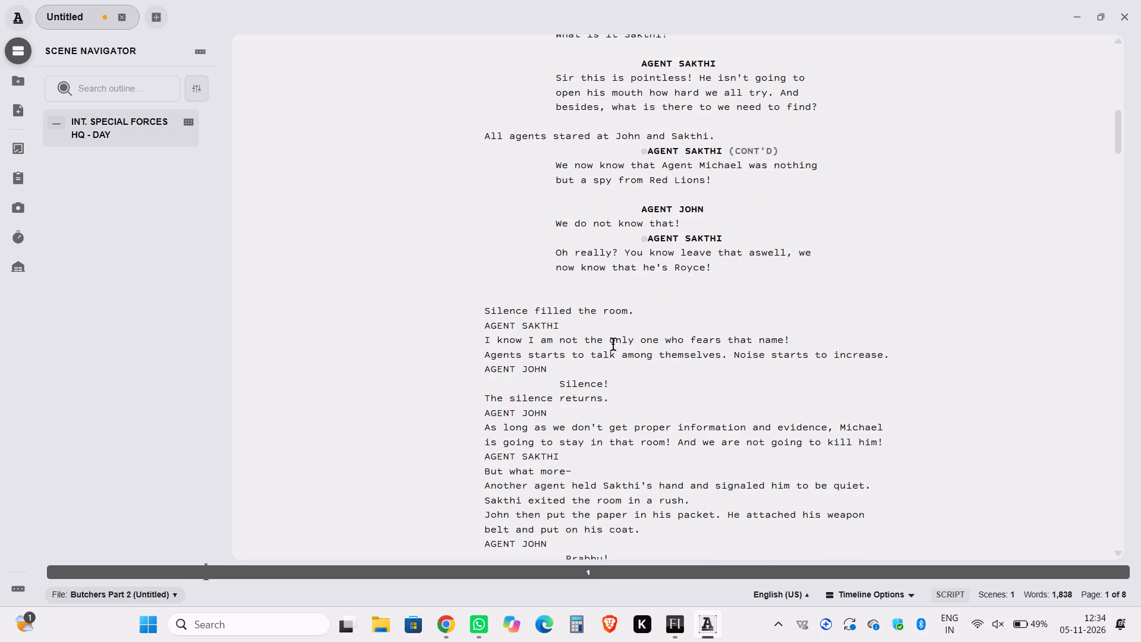
key("BackSpace")
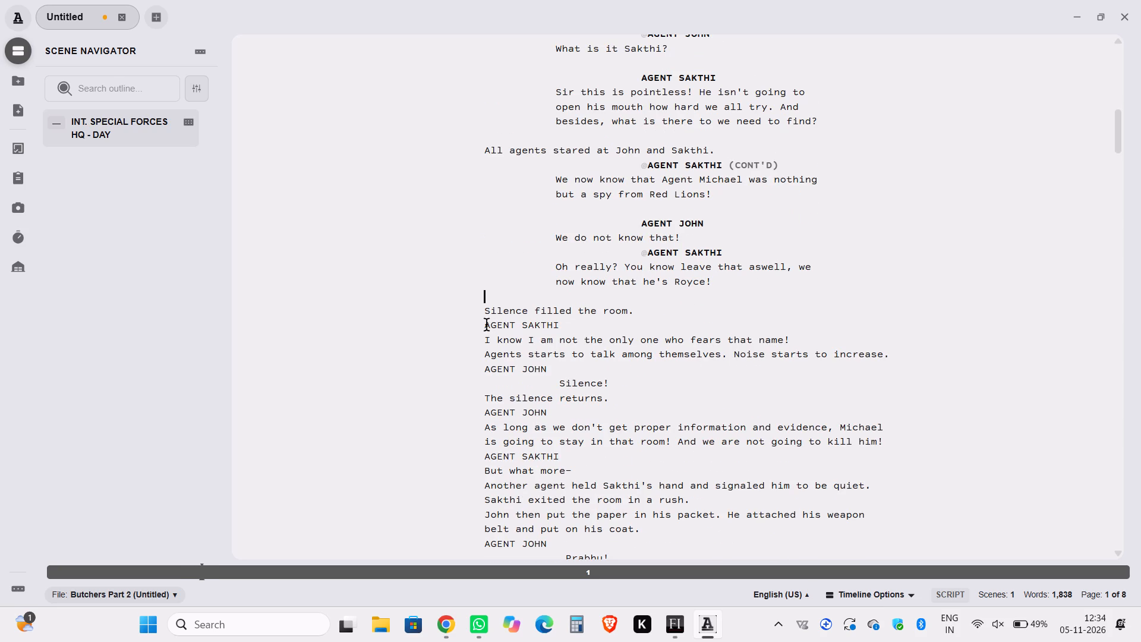
Format AGENT SAKTHI above "I know I am not the only one" as a character cue and set "Agents starts to talk among themselves." as action.
left_click(487, 325)
key("Tab")
left_click(612, 359)
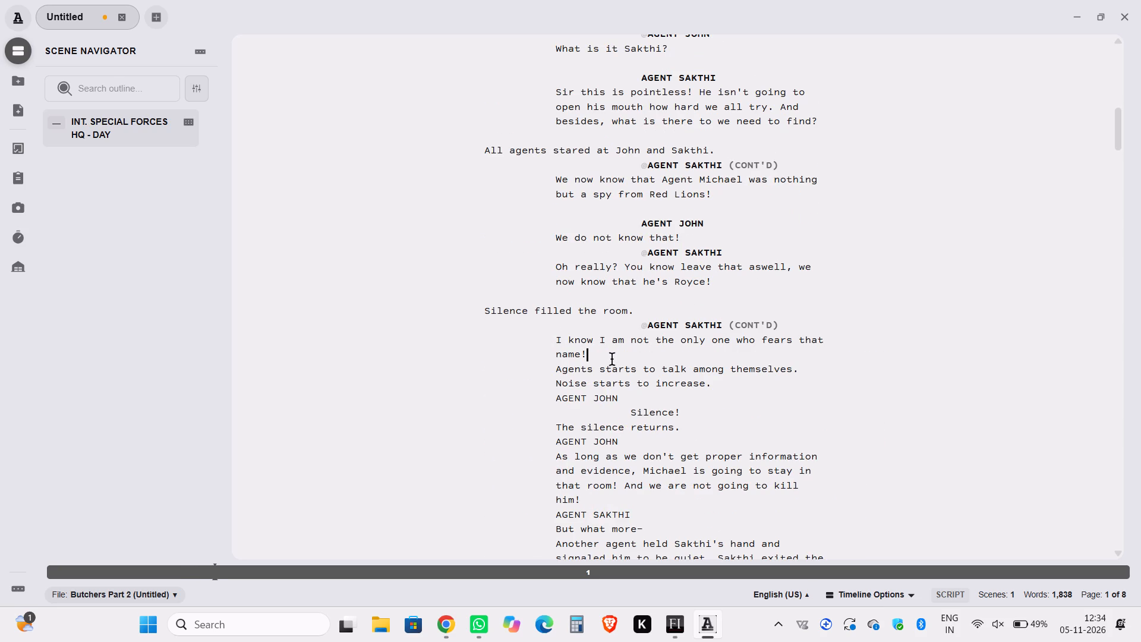
key("Return")
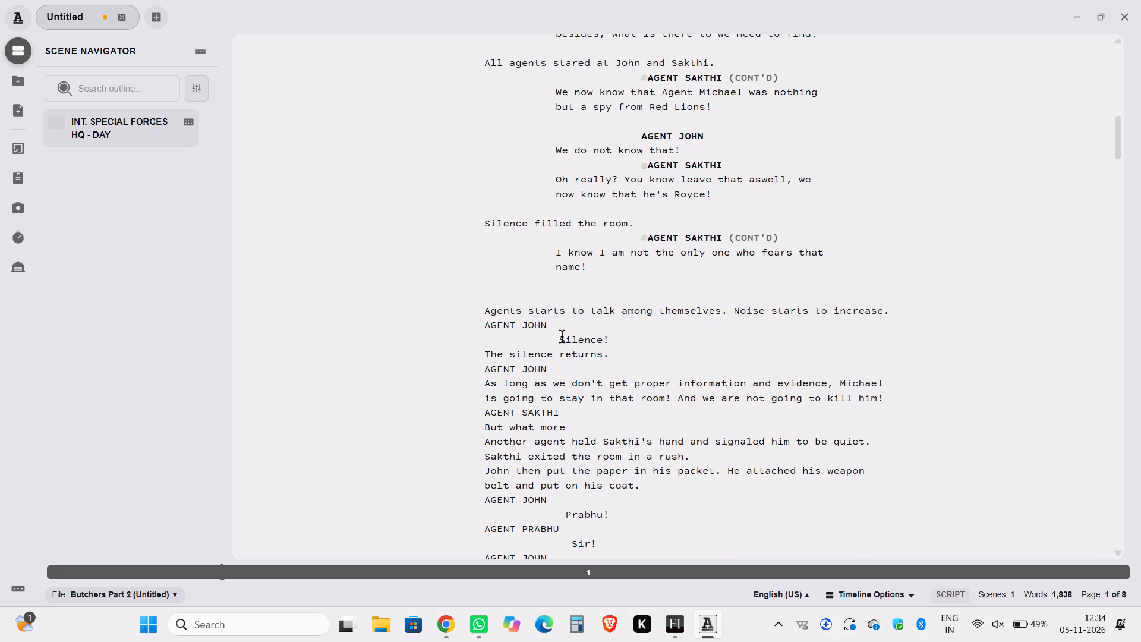
Format AGENT JOHN above "Silence!" as a character cue and set "The silence returns." as action after a single blank line.
left_click(486, 328)
key("Tab")
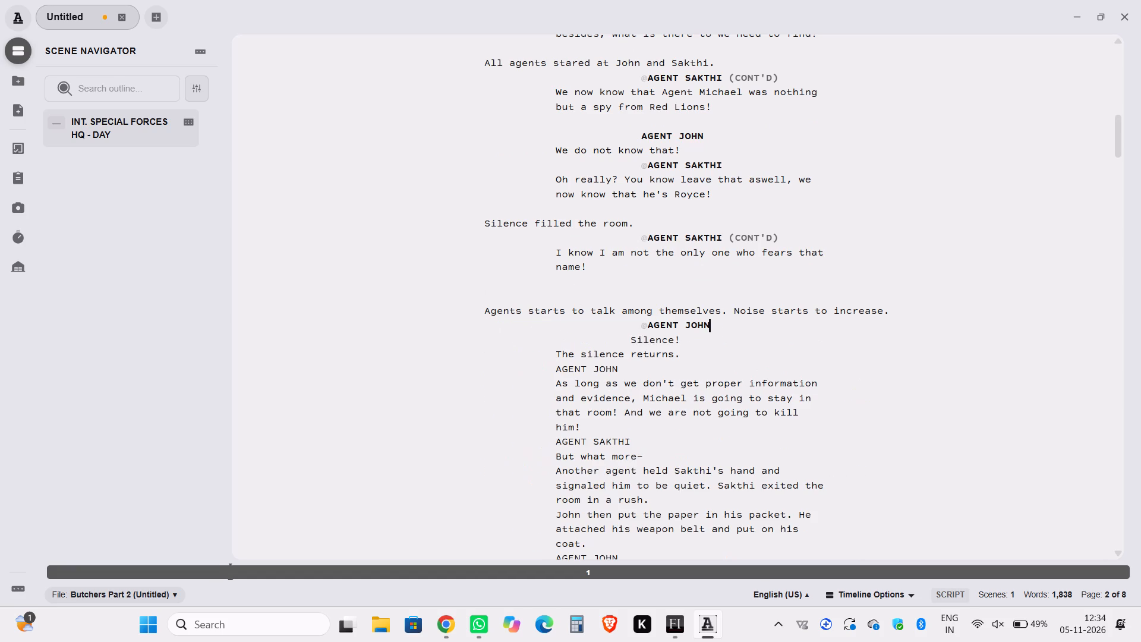
left_click(688, 349)
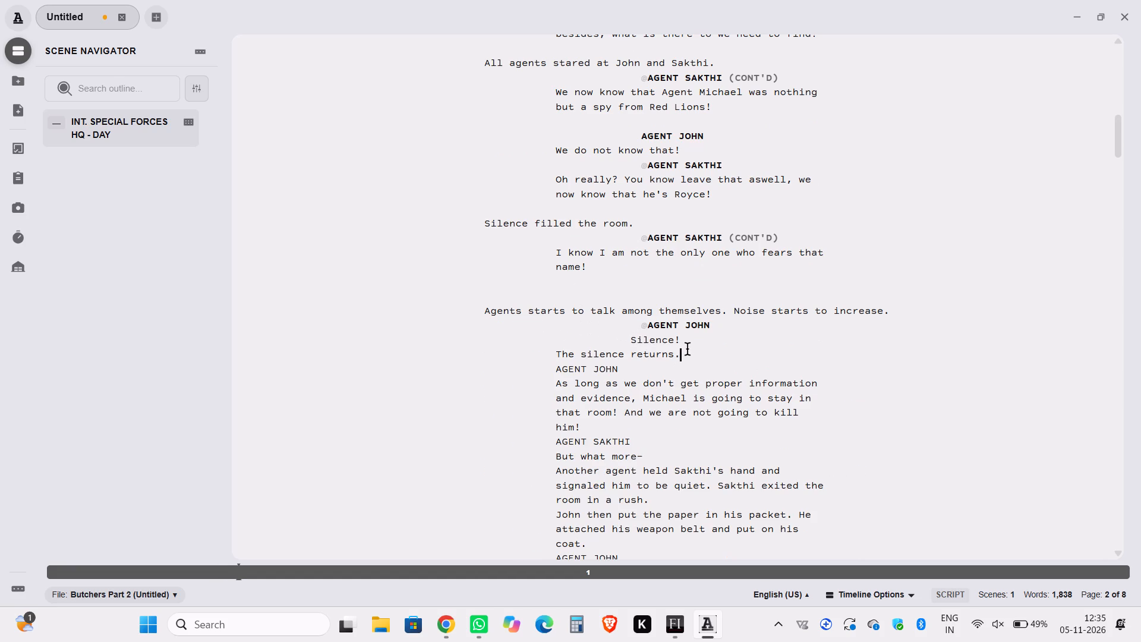
left_click(688, 349)
left_click(695, 336)
key("Return")
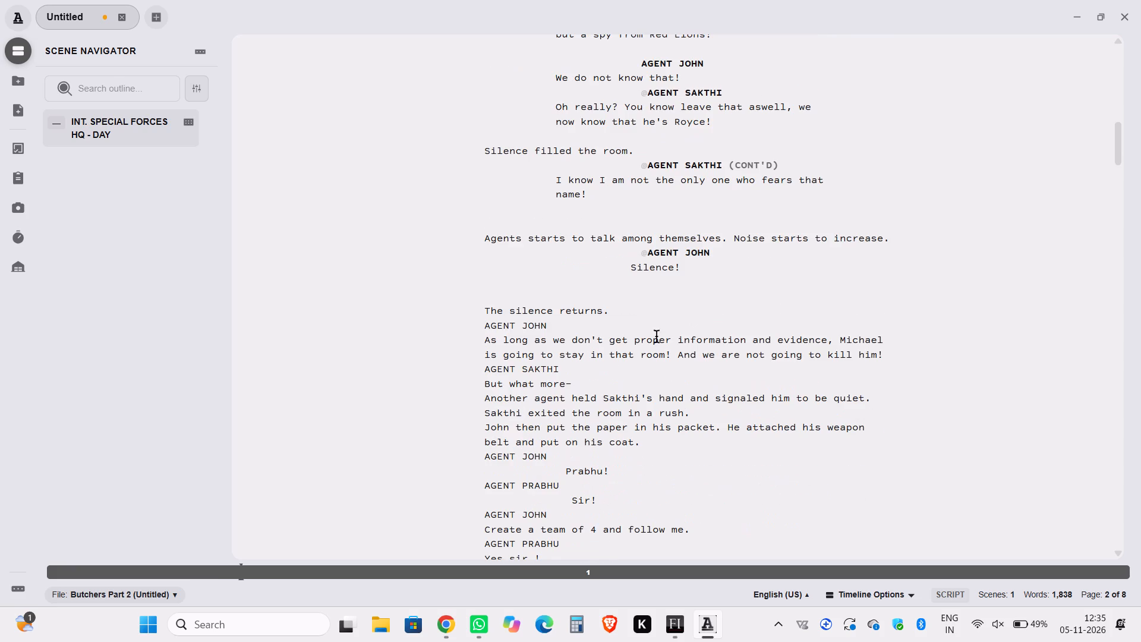
key("BackSpace")
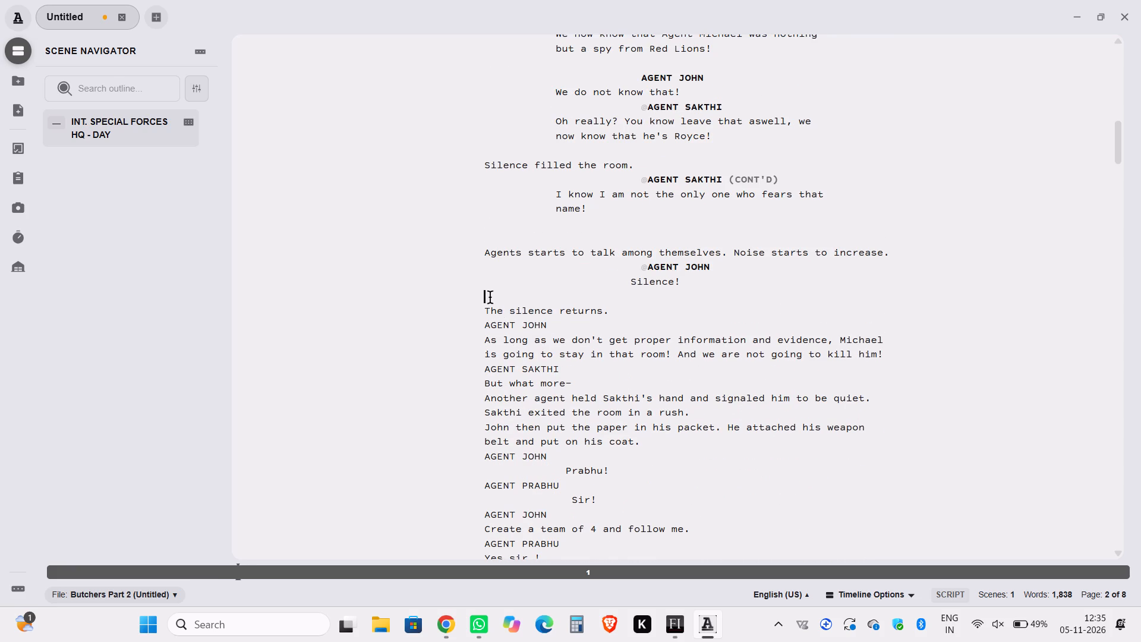
key("BackSpace")
key("Return")
key("BackSpace")
Format AGENT JOHN above "As long as we don't get proper information" and AGENT SAKTHI above "But what more-" as character cues.
left_click(484, 325)
key("Tab")
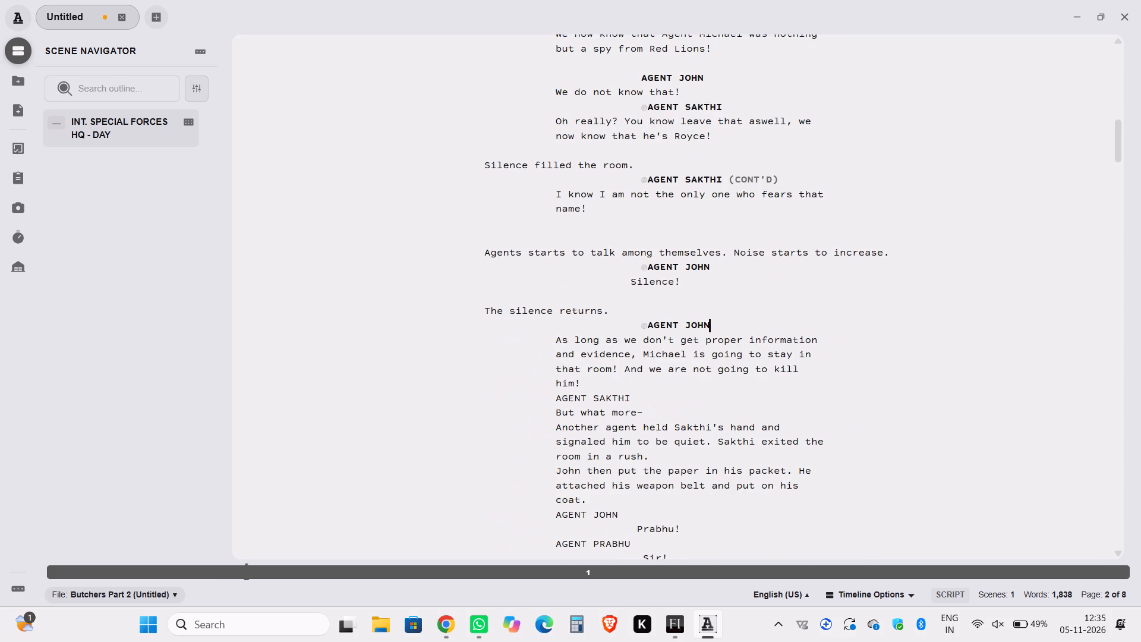
left_click(594, 384)
key("Return")
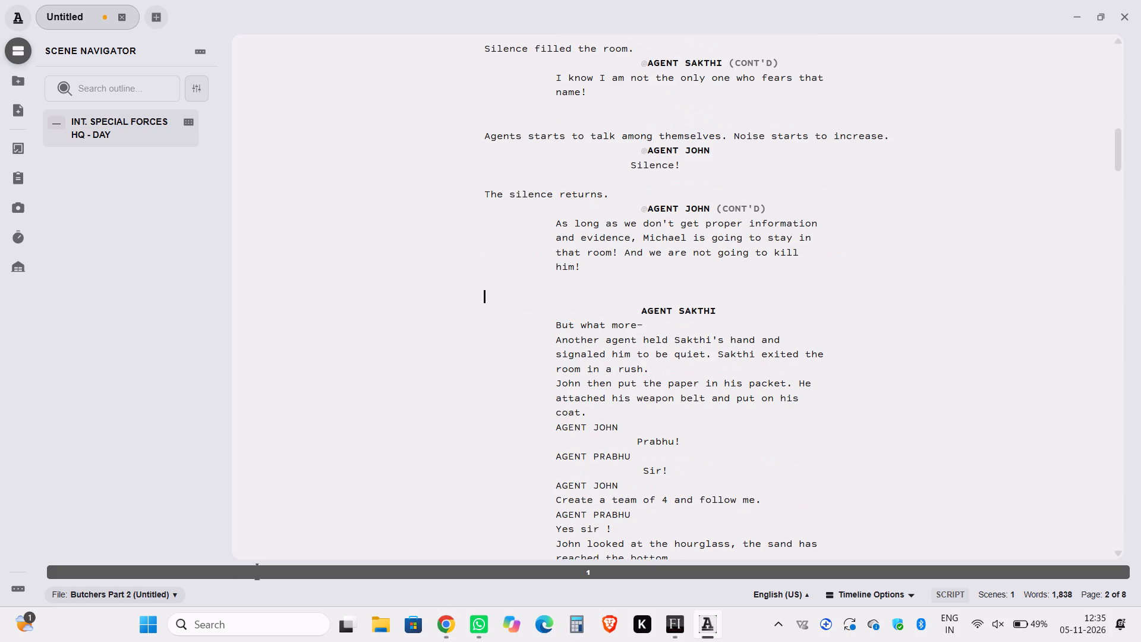
key("BackSpace")
key("BackSpace")
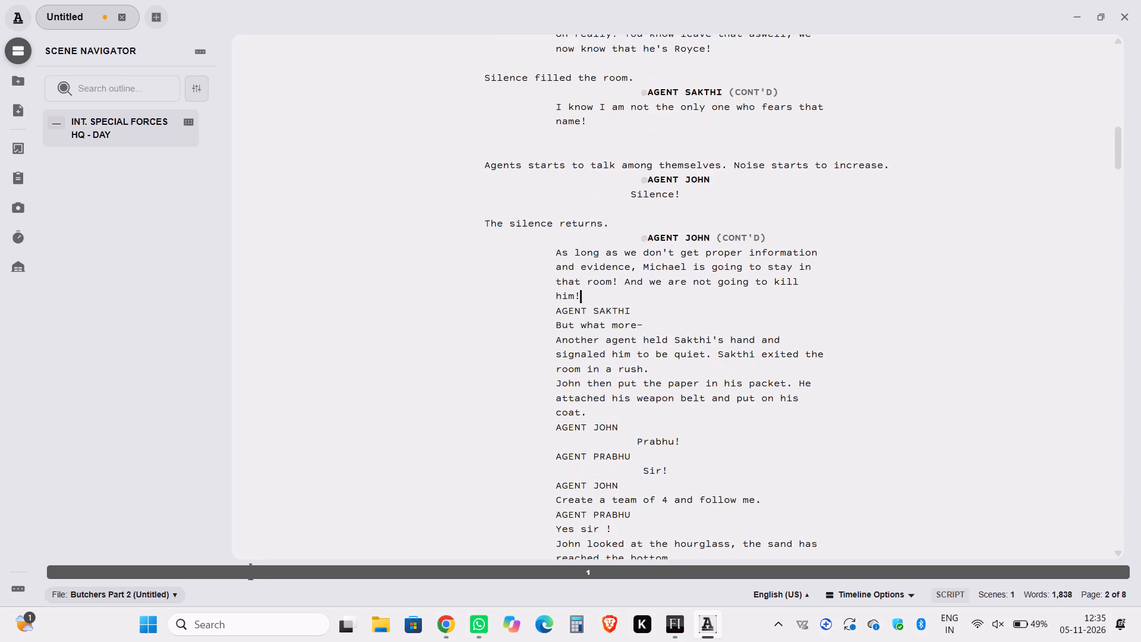
key("Return")
key("BackSpace")
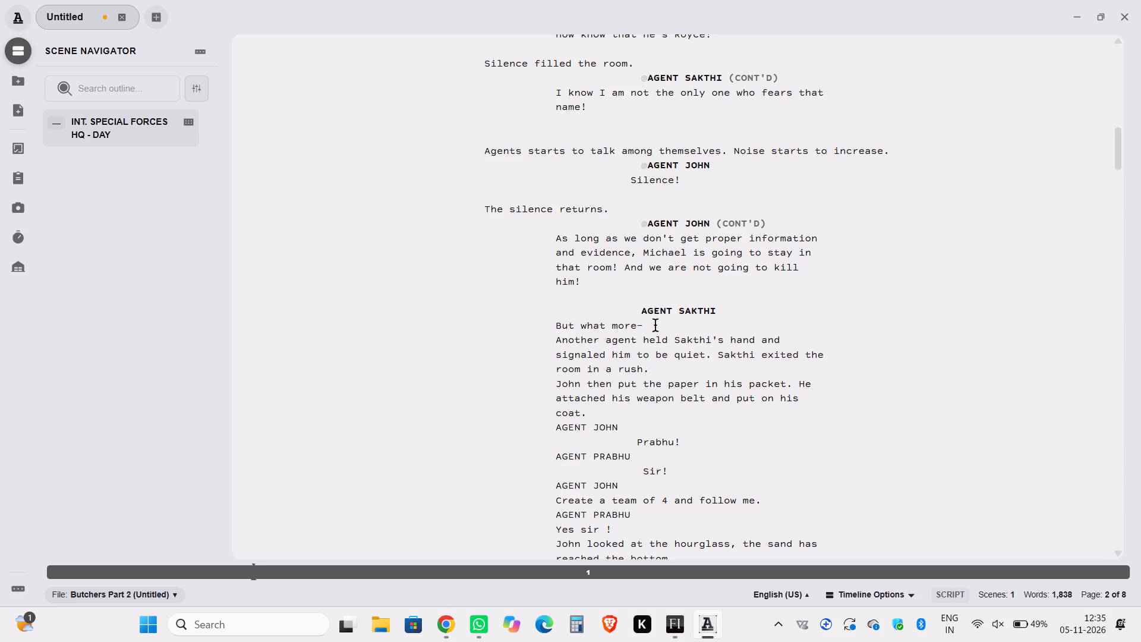
Break "Another agent held Sakthi's hand and signaled him to be quiet." off from Sakthi's dialogue as action.
left_click(560, 342)
key("Left")
key("Return")
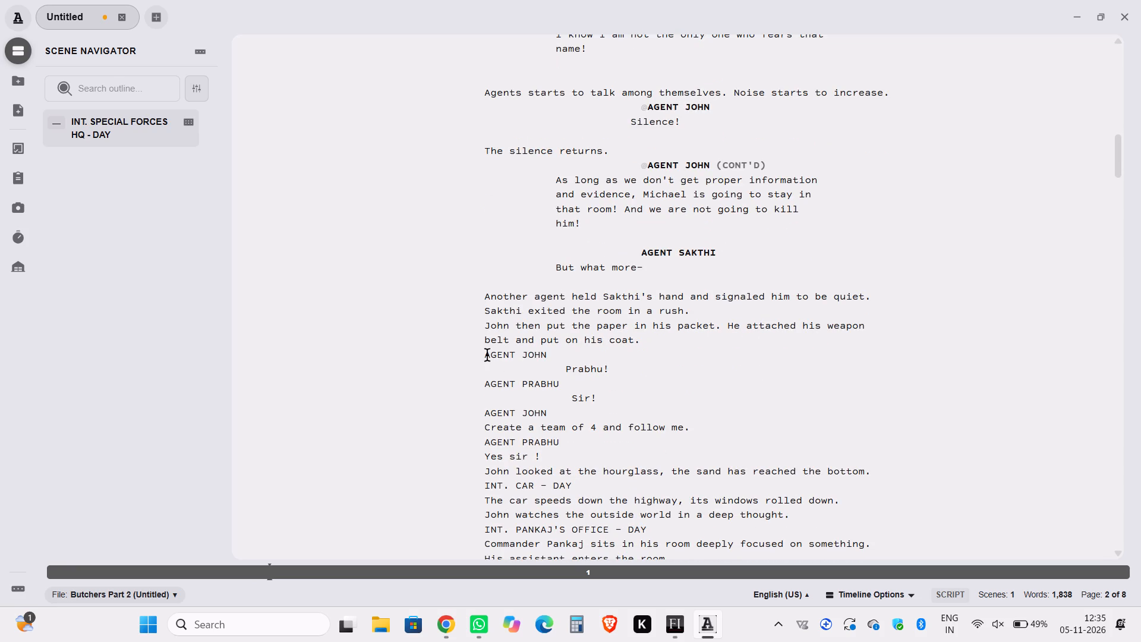
Format the AGENT JOHN and AGENT PRABHU names as character cues throughout the exchange from "Prabhu!" to "Yes sir !".
left_click(487, 355)
key("Tab")
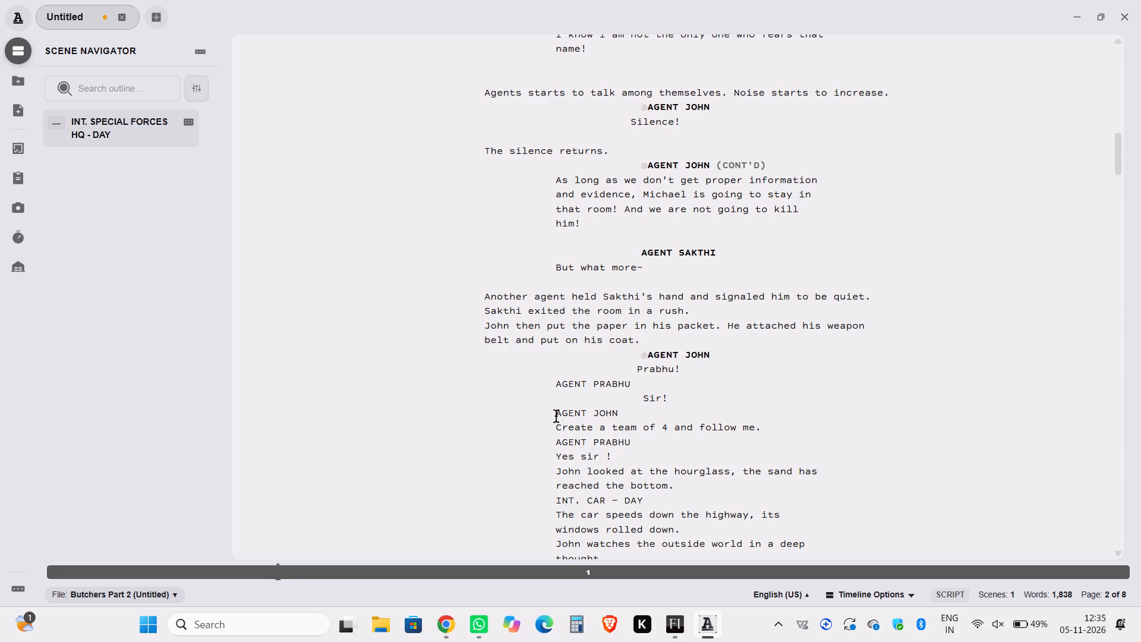
left_click(556, 416)
key("Tab")
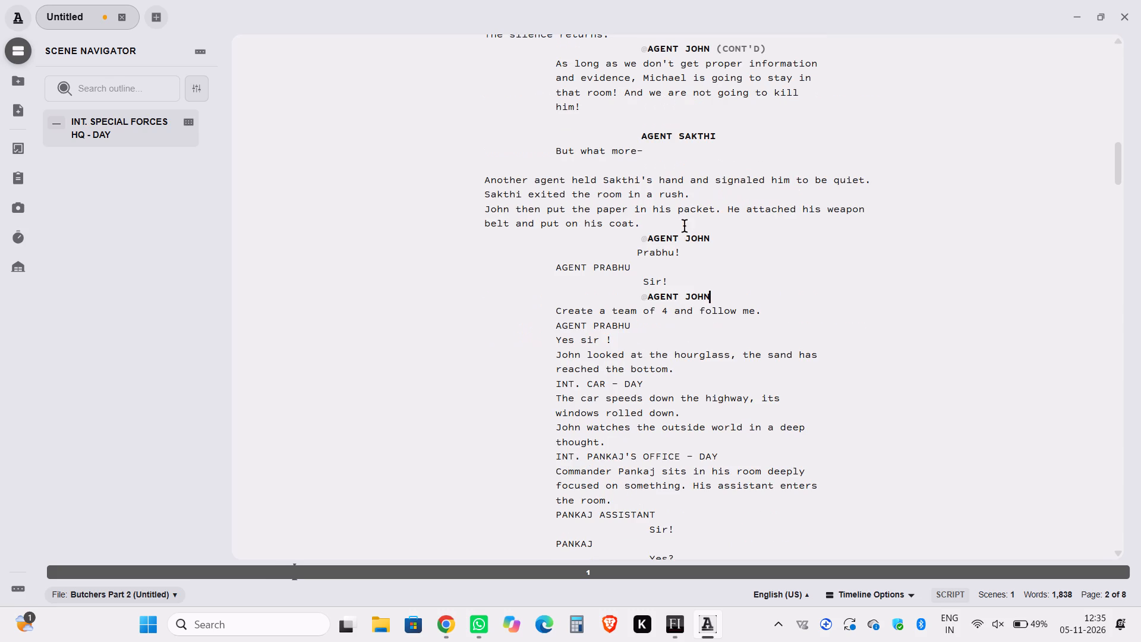
left_click(557, 267)
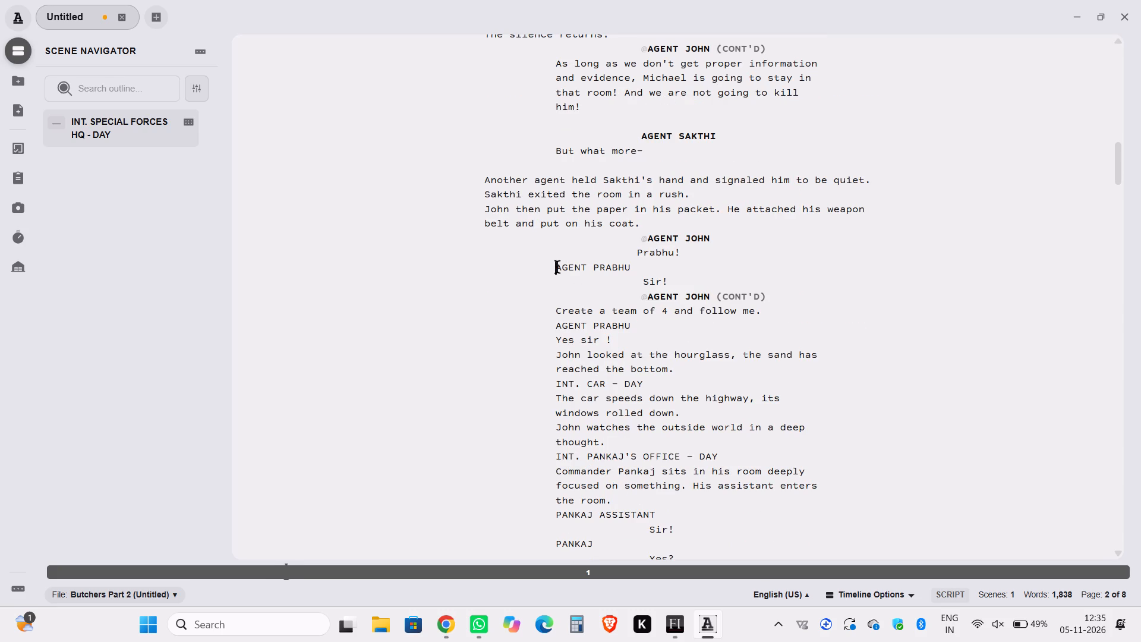
left_click(557, 267)
key("Tab")
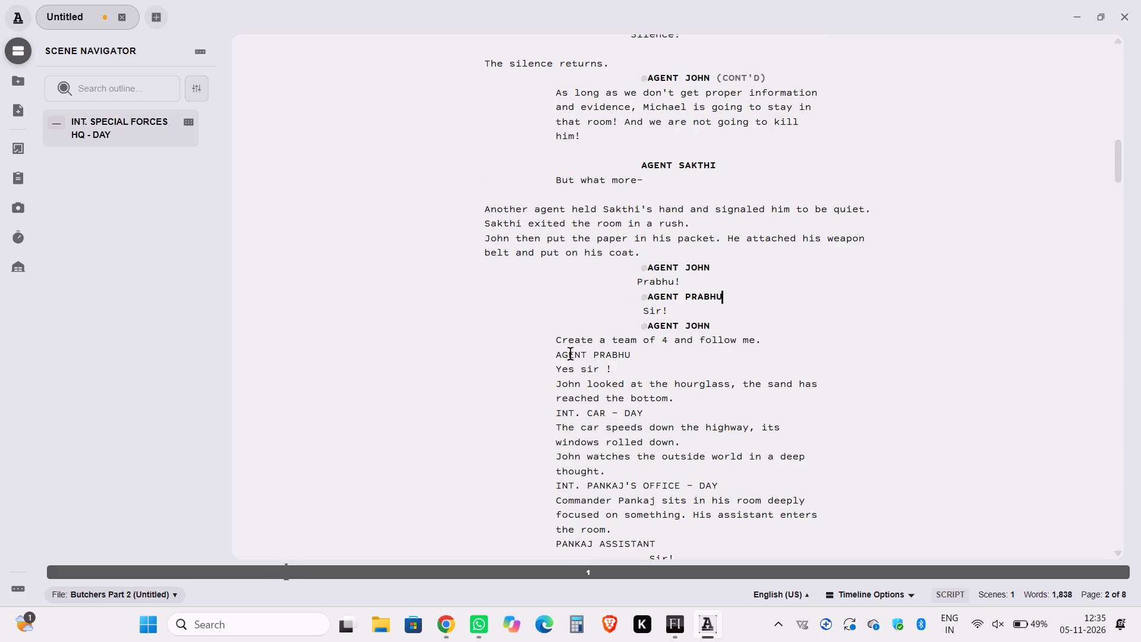
left_click(558, 355)
key("Tab")
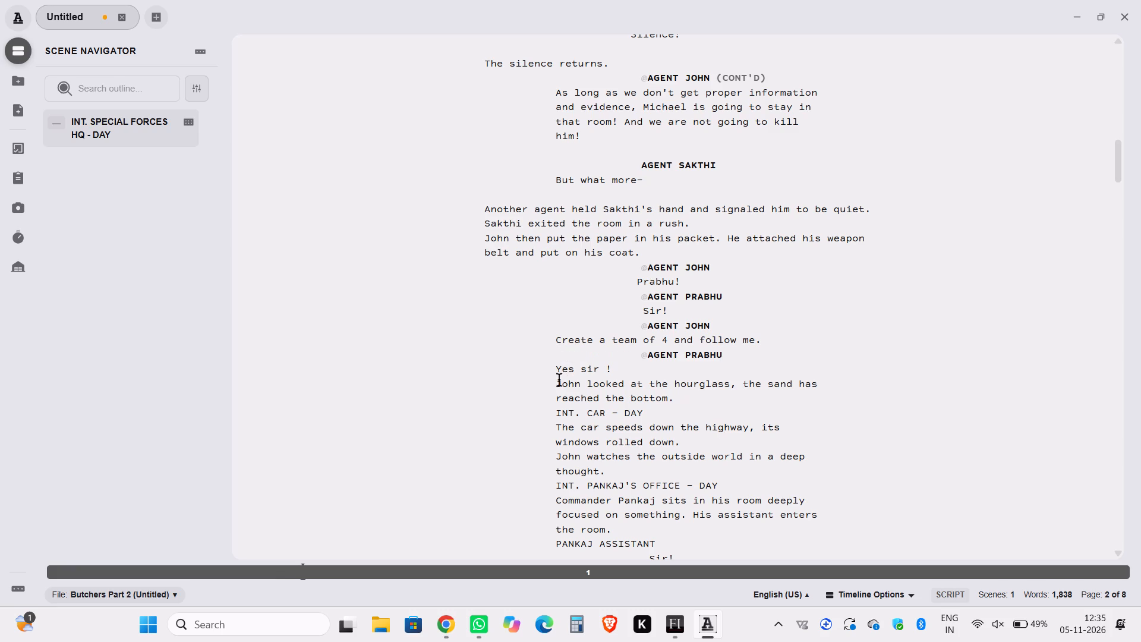
Break "John looked at the hourglass, the sand has reached the bottom." off from Prabhu's dialogue as action.
left_click(559, 388)
key("Return")
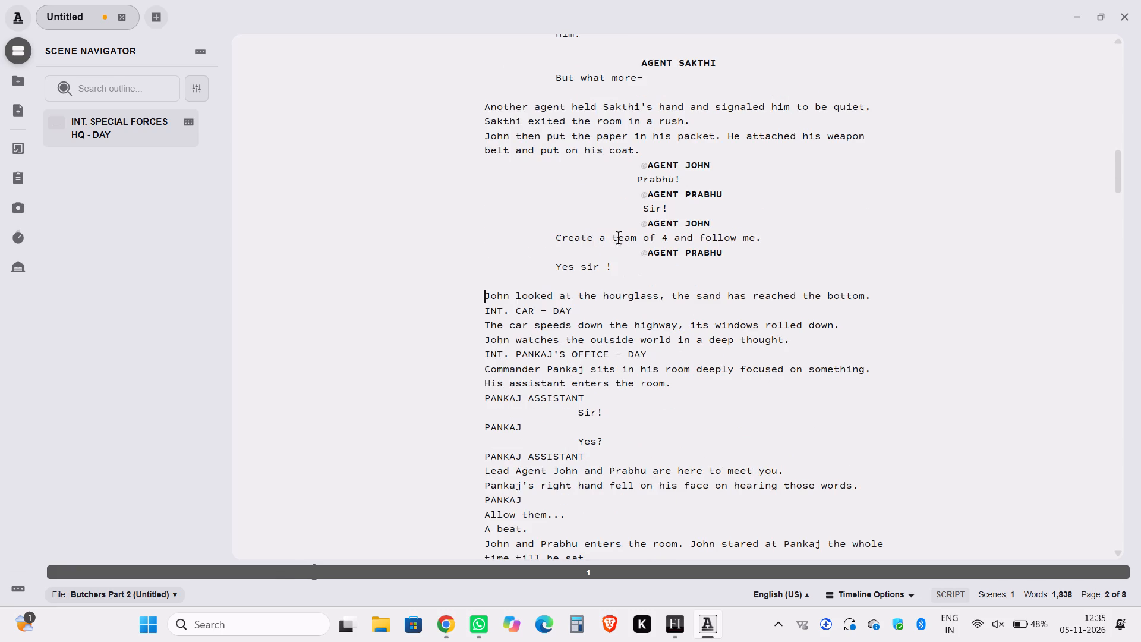
Turn the lines "INT. CAR – DAY" and "INT. PANKAJ'S OFFICE – DAY" into scene headings, each preceded by a blank line.
left_click(487, 313)
key("Return")
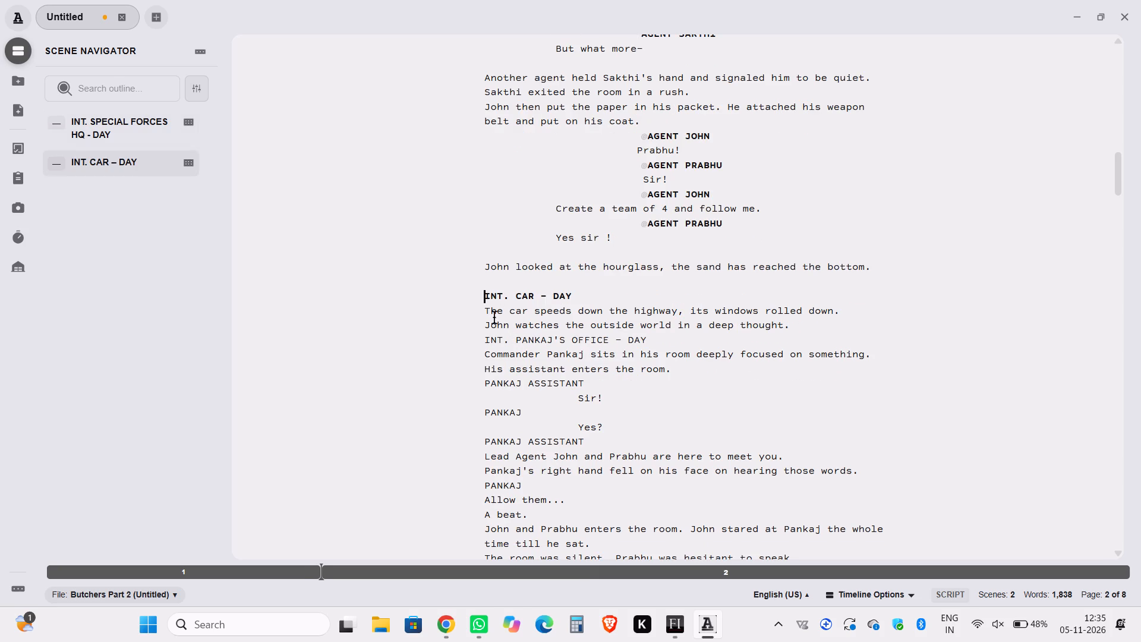
left_click(486, 340)
key("Return")
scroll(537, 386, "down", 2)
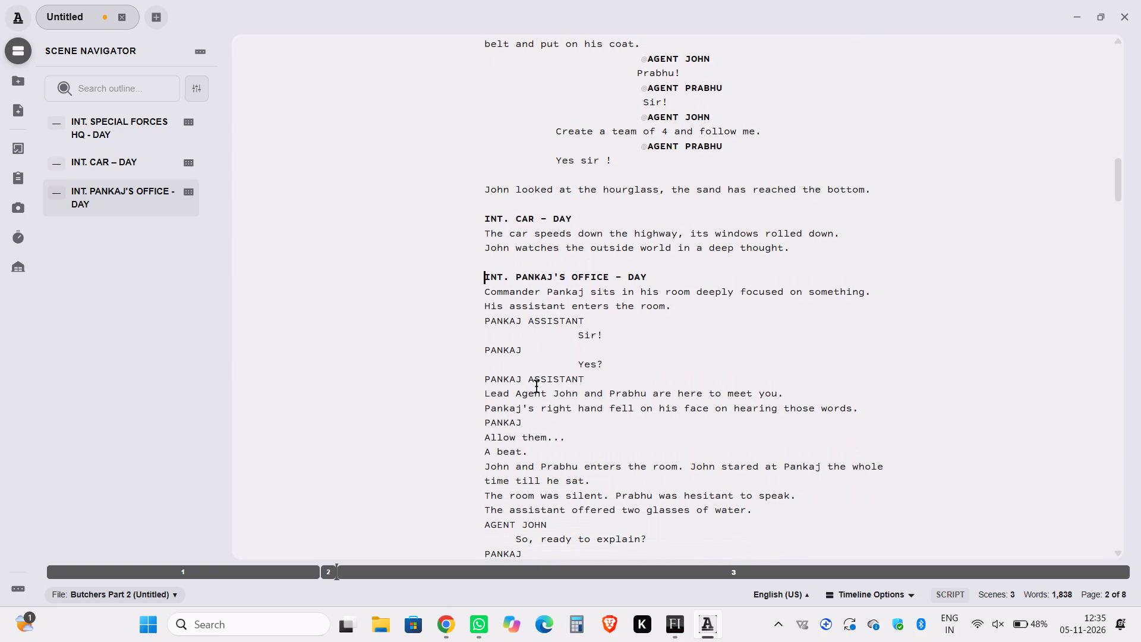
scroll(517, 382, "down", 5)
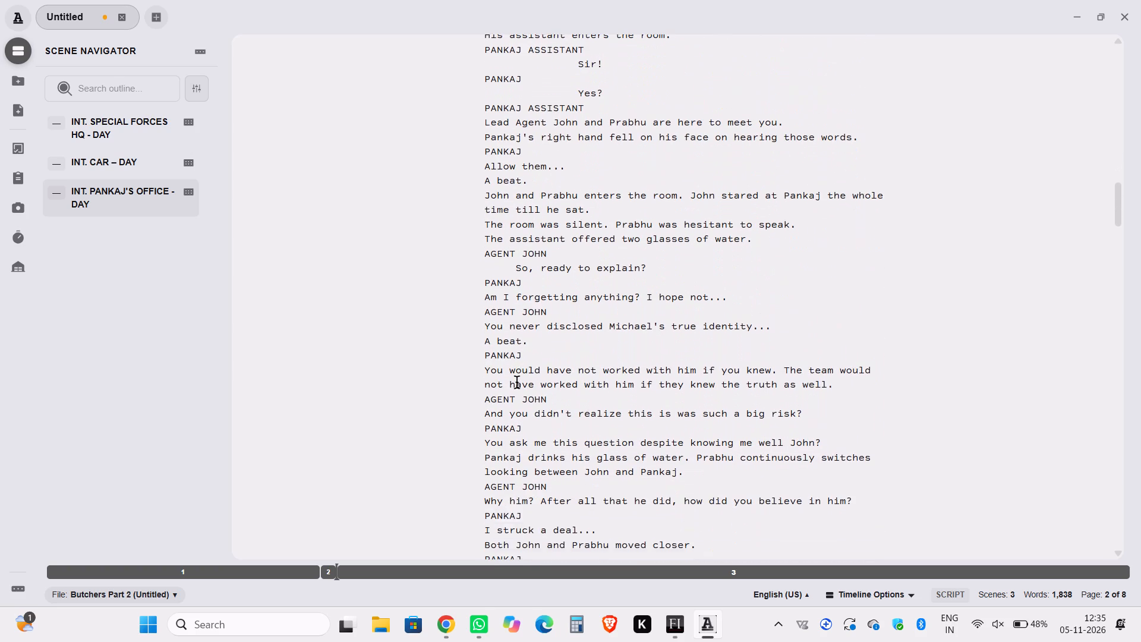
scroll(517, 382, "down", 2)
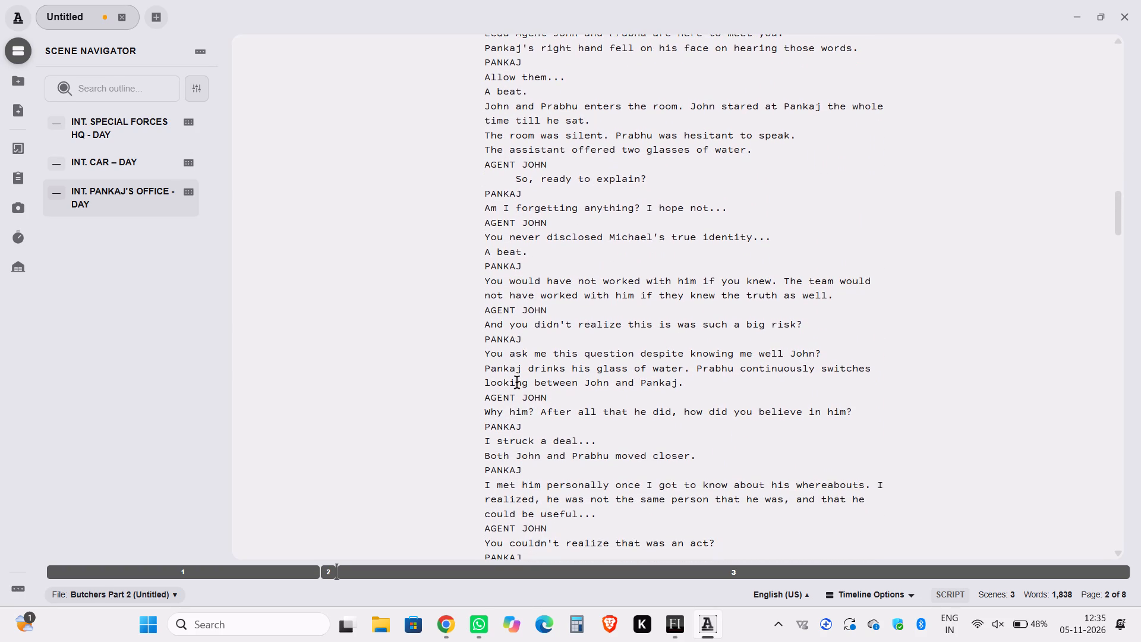
Turn the "INT. CAR – DAY" line after "John exited the room and Prabhu followed him." into a scene heading preceded by a blank line.
scroll(517, 382, "up", 1)
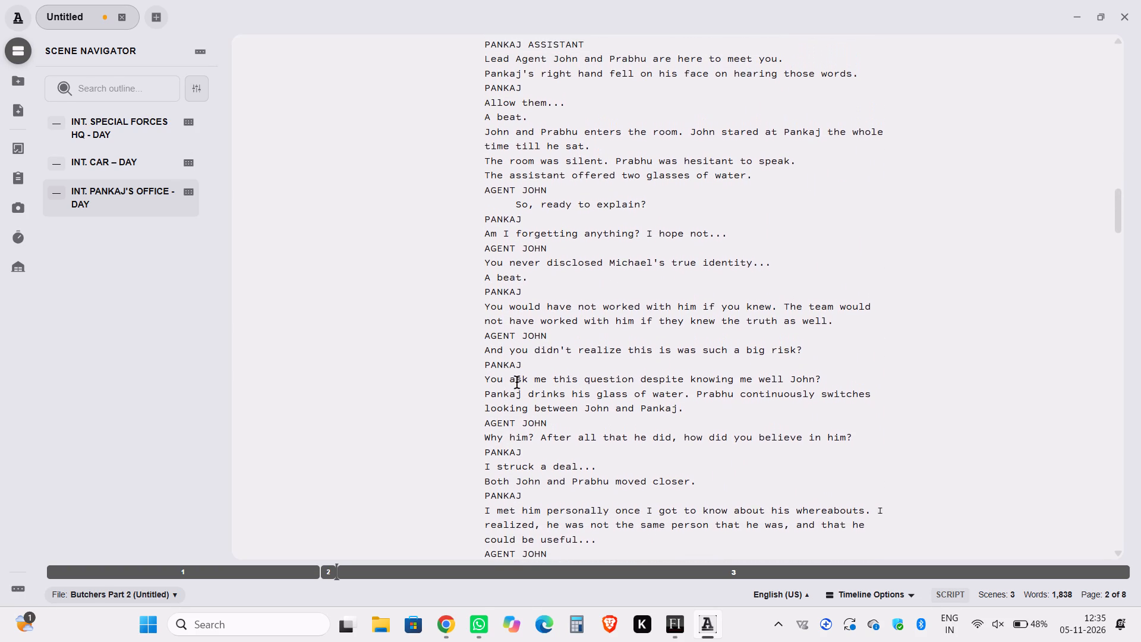
scroll(517, 382, "up", 3)
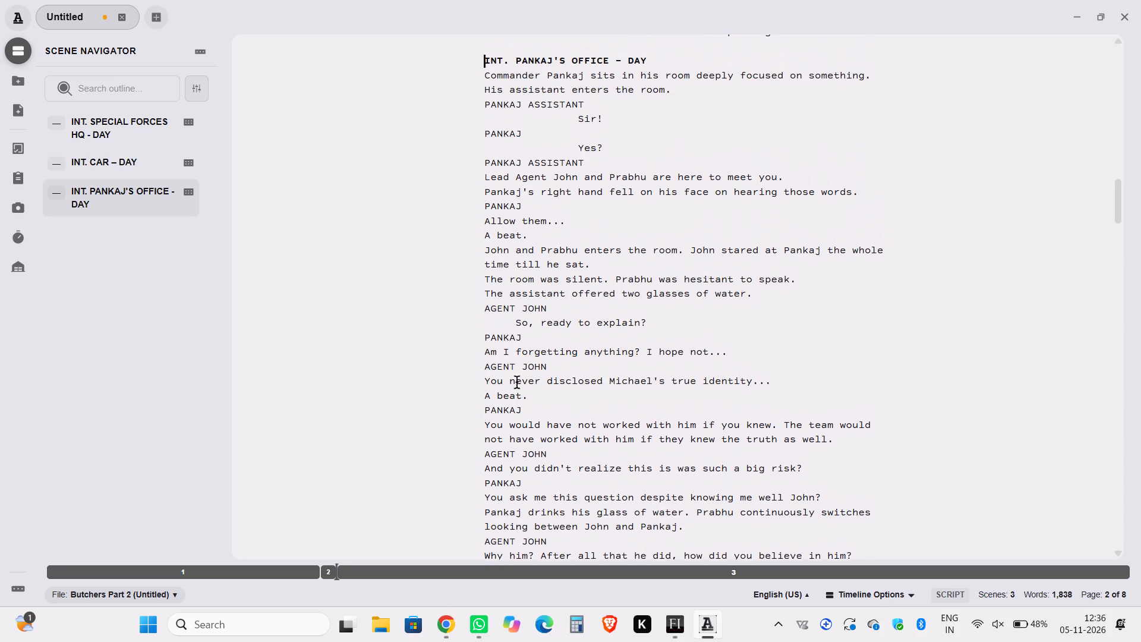
scroll(517, 382, "up", 1)
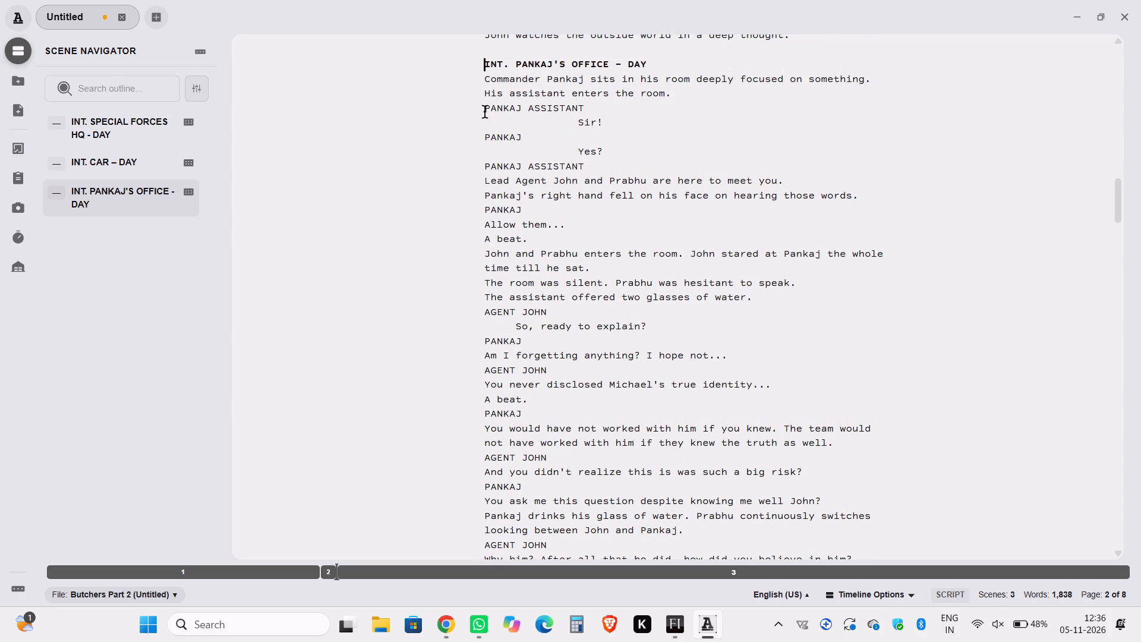
scroll(527, 347, "down", 5)
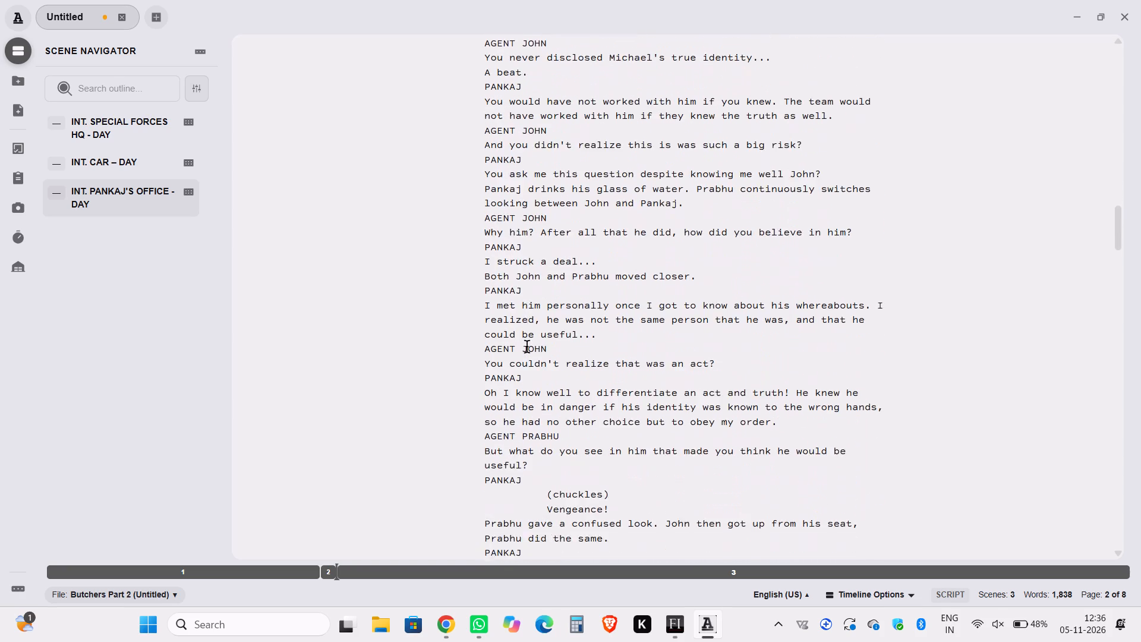
scroll(527, 347, "down", 3)
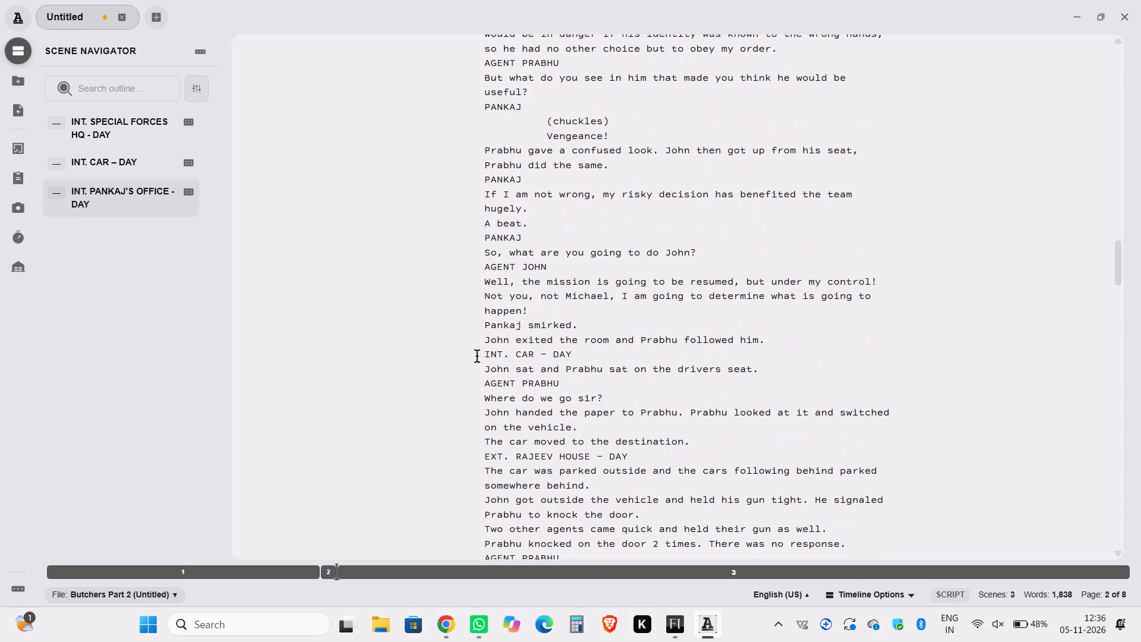
left_click(486, 352)
key("Return")
Turn the "EXT. RAJEEV HOUSE – DAY" line into a scene heading preceded by a blank line.
scroll(614, 280, "up", 1)
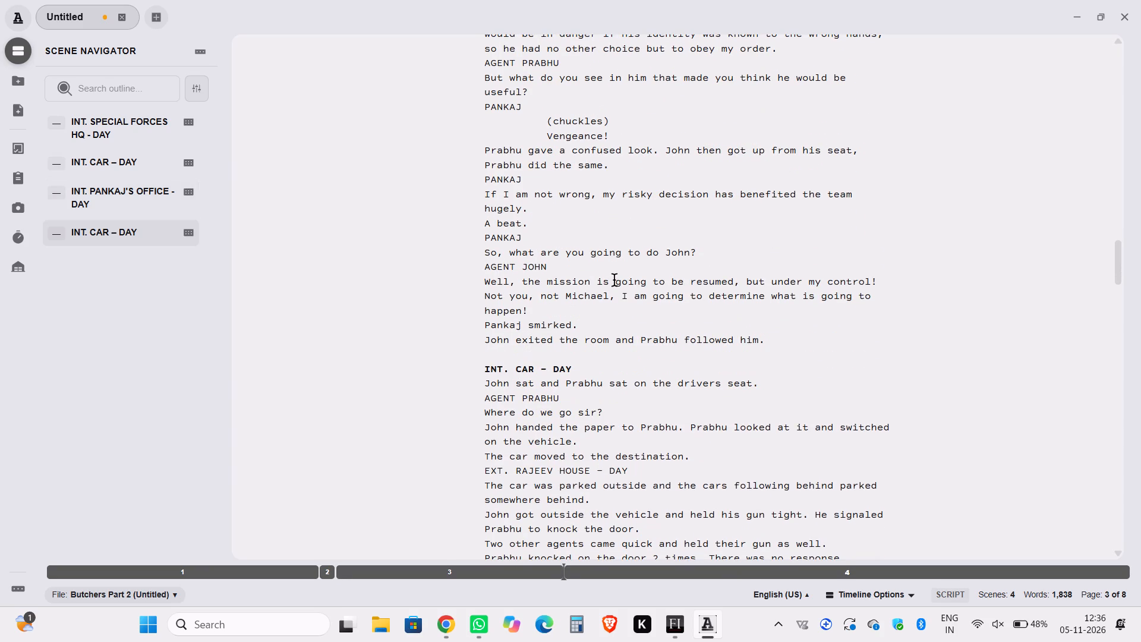
scroll(614, 280, "up", 2)
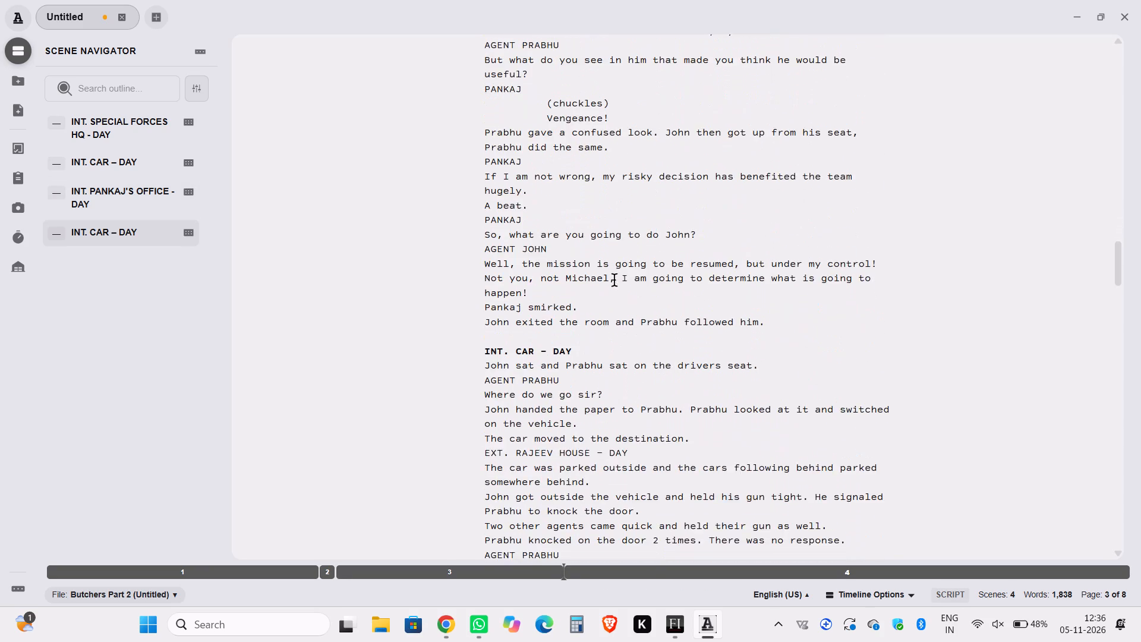
scroll(614, 280, "down", 3)
scroll(591, 310, "up", 3)
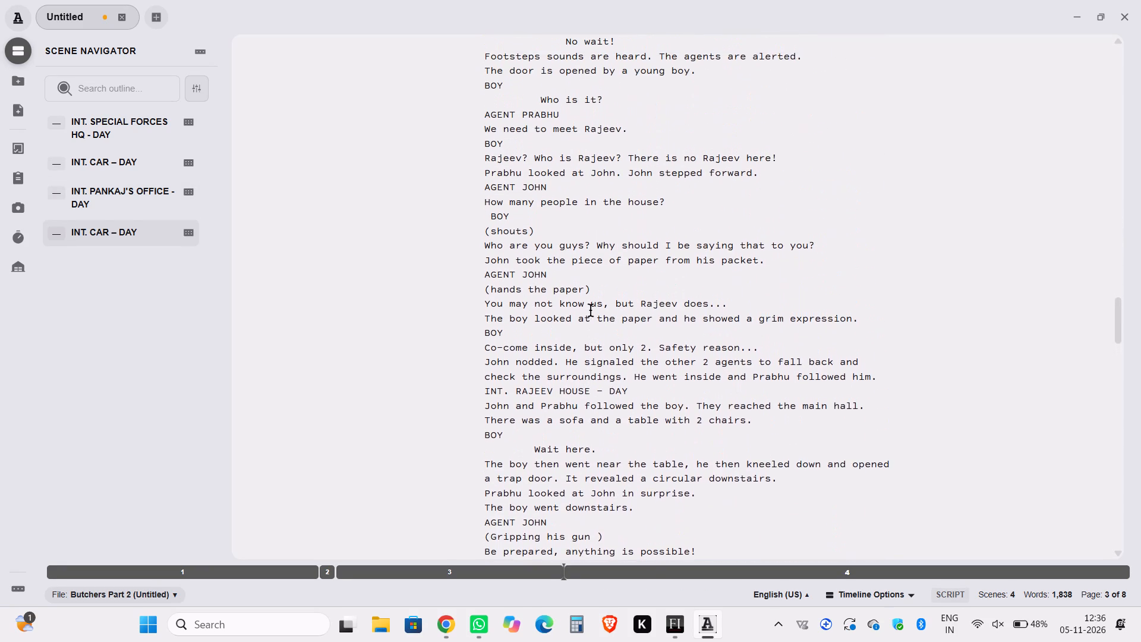
scroll(591, 310, "up", 5)
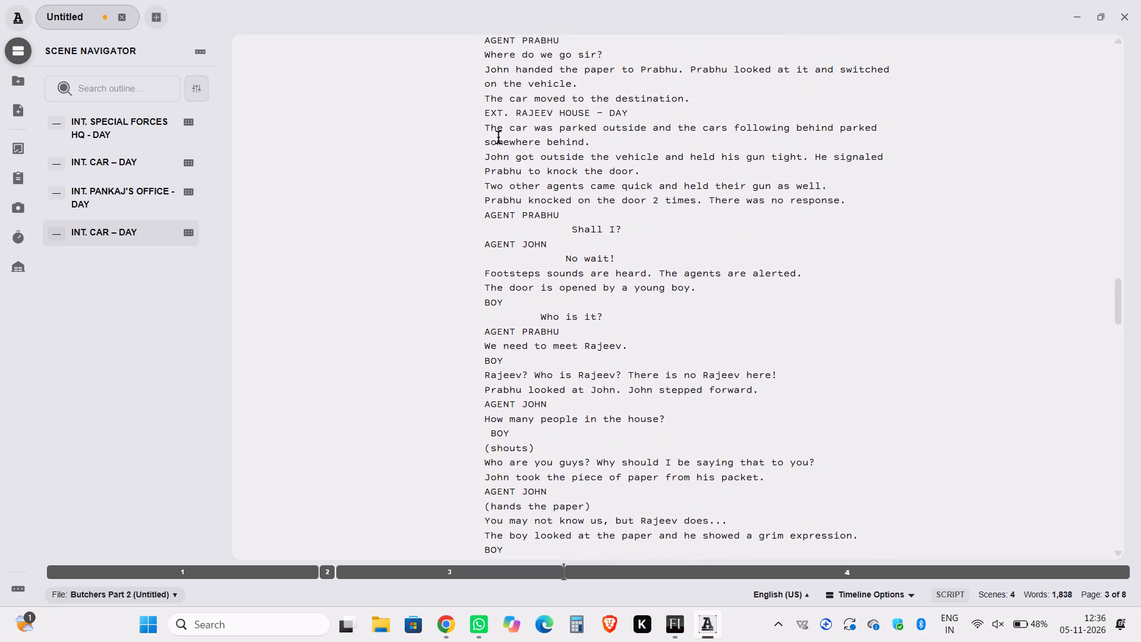
left_click(487, 118)
key("Return")
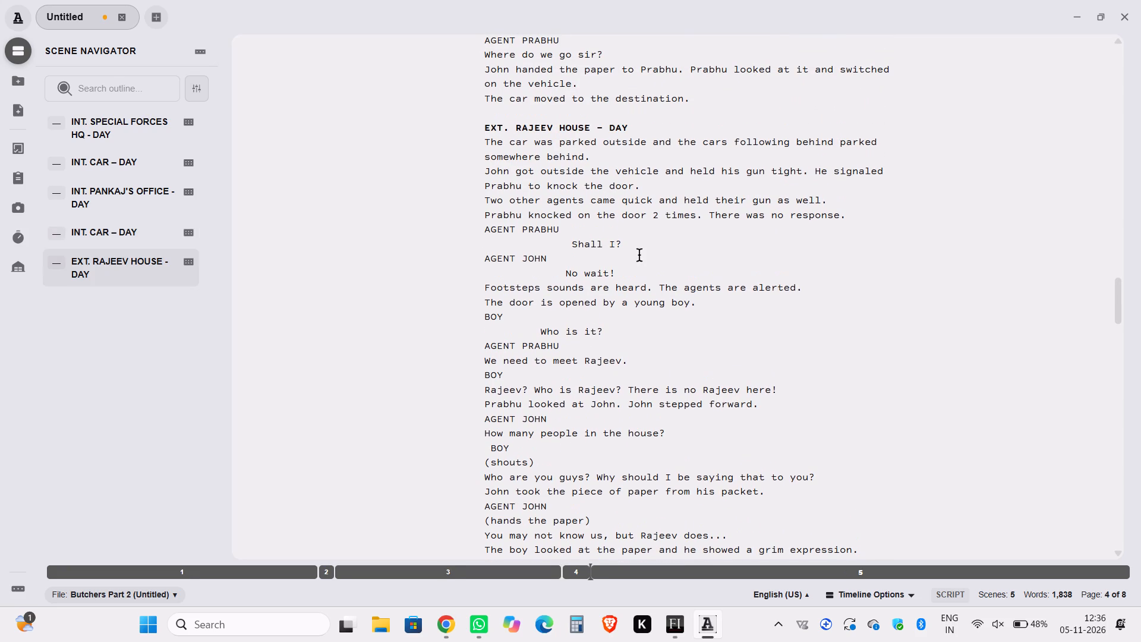
Turn the "INT. RAJEEV HOUSE – DAY" line into a scene heading preceded by a blank line.
scroll(639, 255, "down", 8)
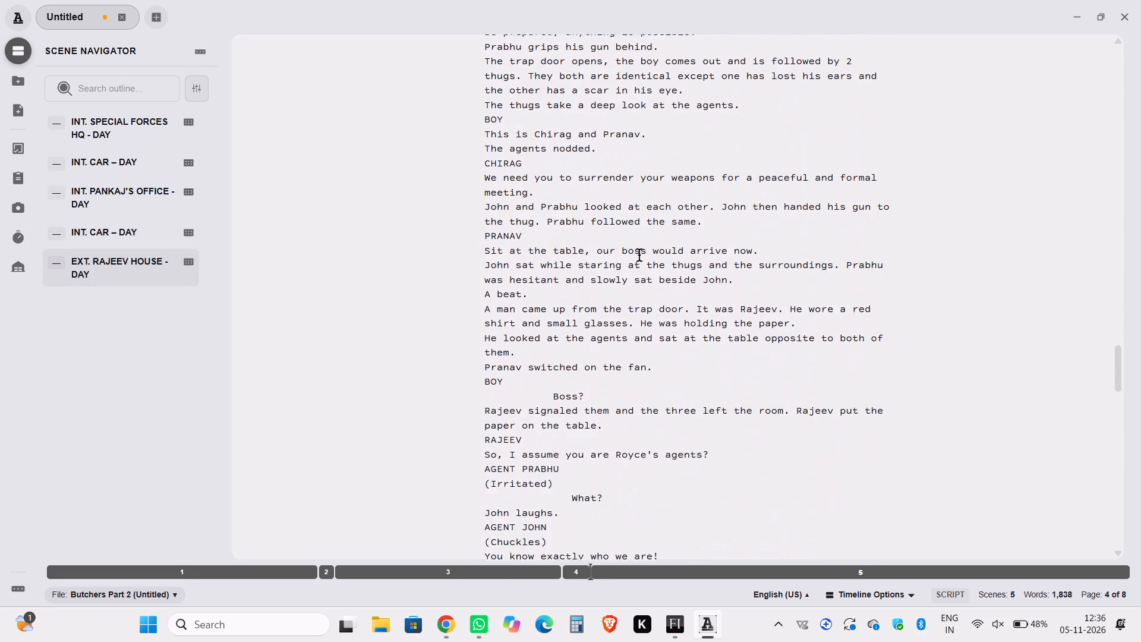
scroll(639, 255, "down", 3)
scroll(639, 255, "up", 6)
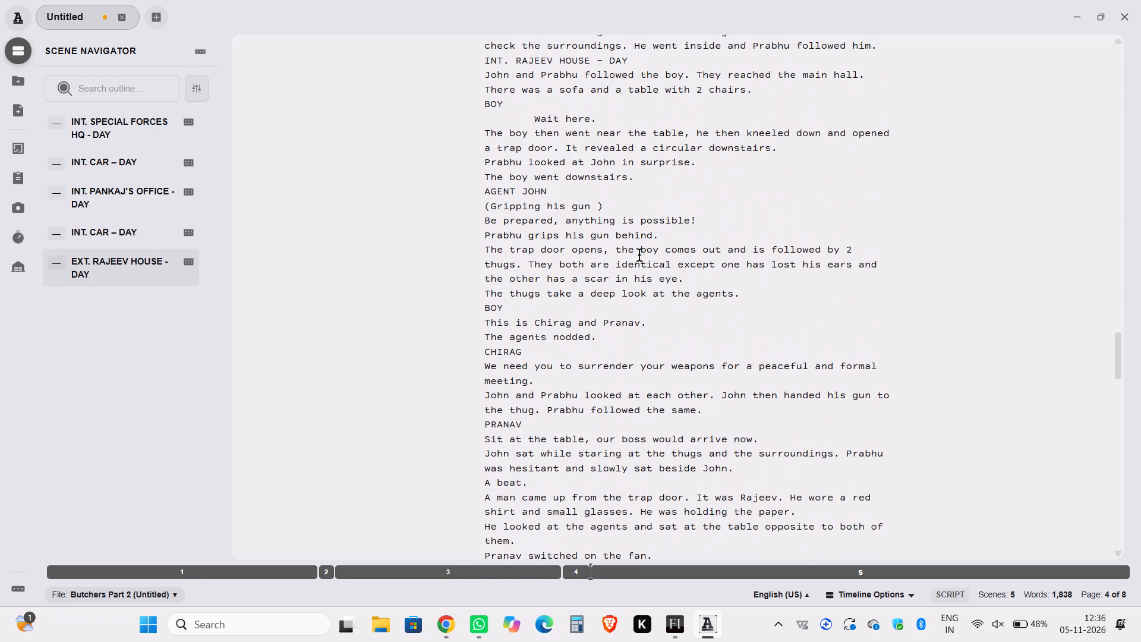
scroll(639, 255, "up", 5)
scroll(639, 255, "down", 1)
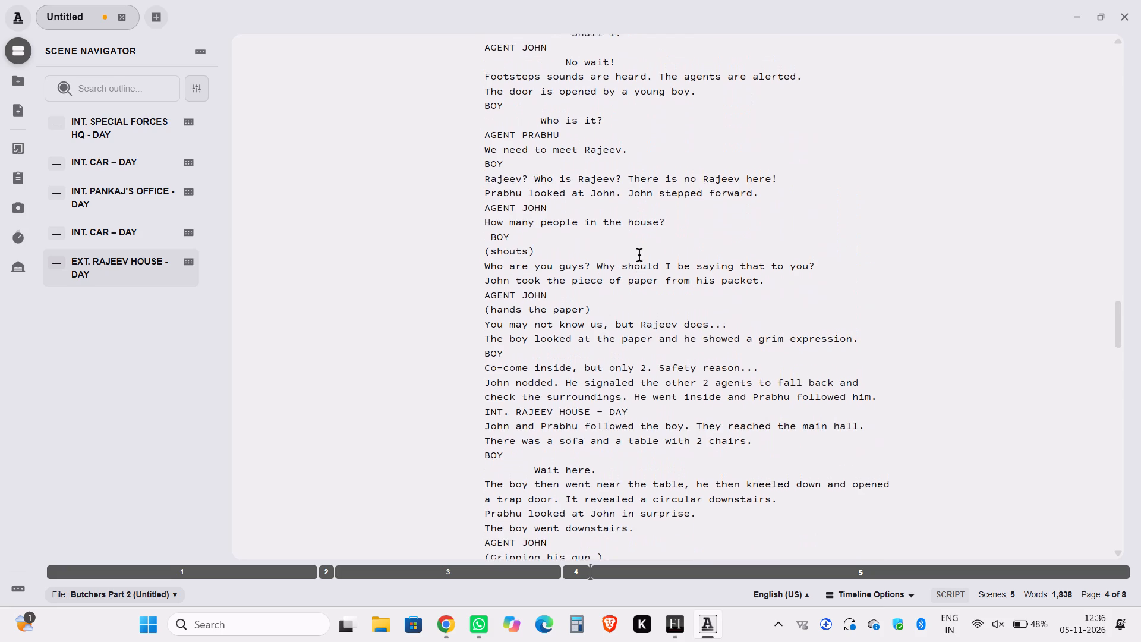
scroll(639, 255, "down", 1)
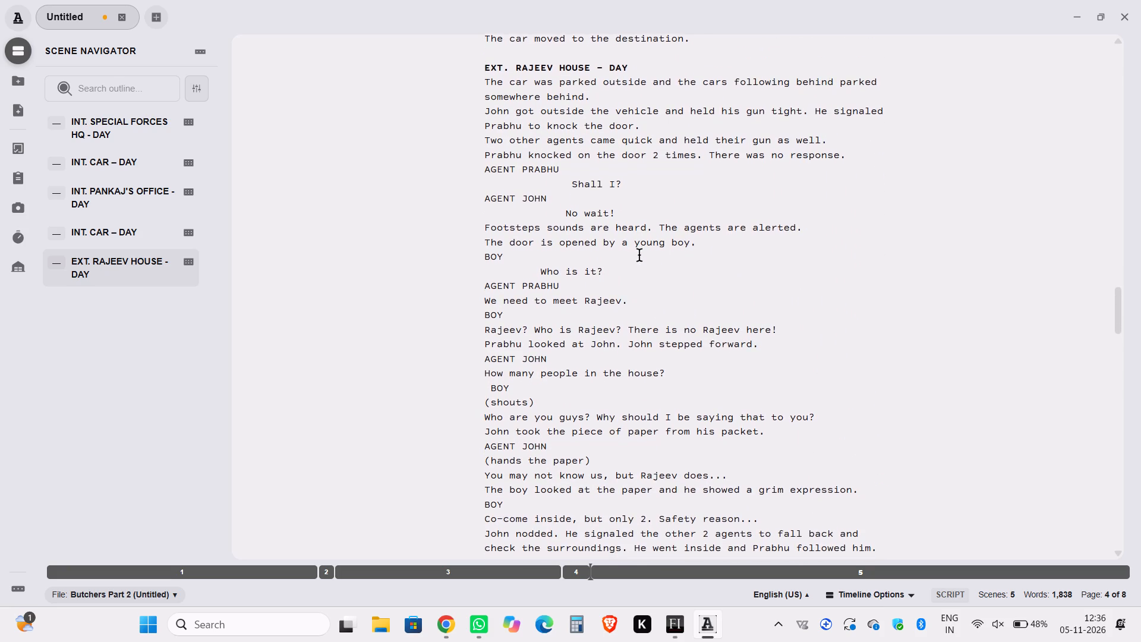
scroll(639, 255, "down", 1)
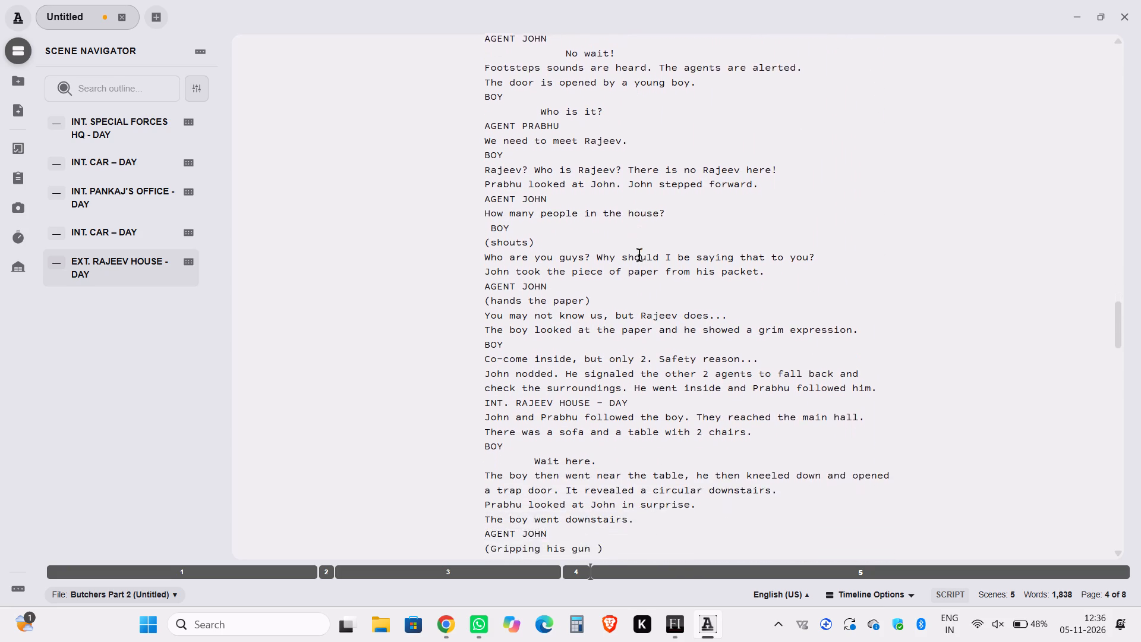
scroll(639, 255, "down", 1)
left_click(484, 351)
key("Return")
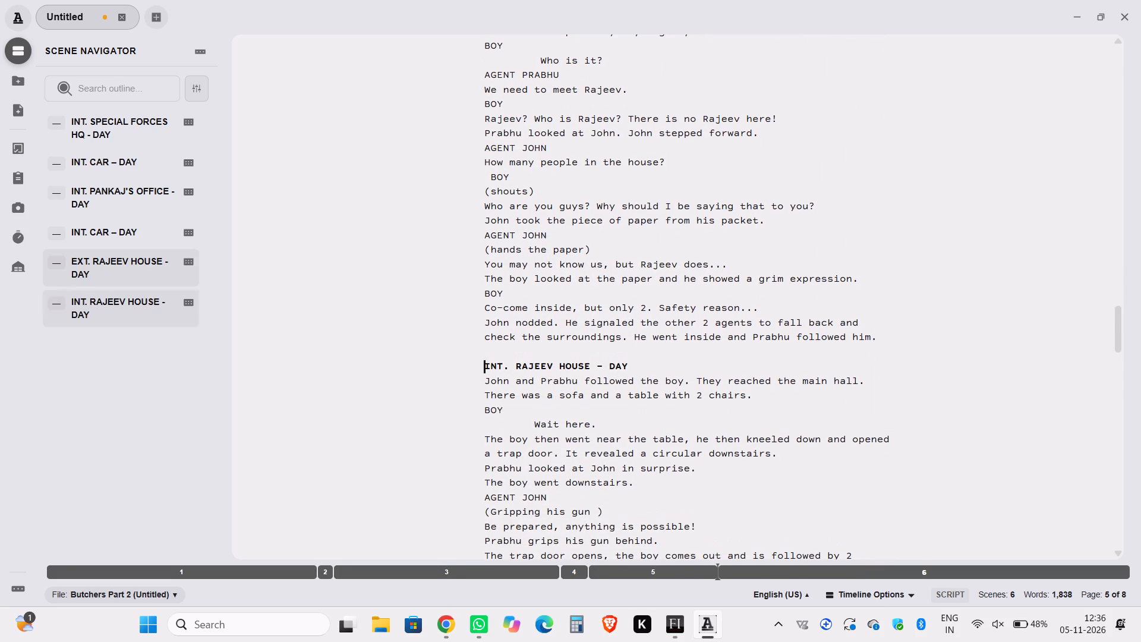
Format the PANKAJ ASSISTANT and PANKAJ names as character cues in the office exchange from "Sir!" to "Lead Agent John and Prabhu are here to meet you.".
scroll(601, 311, "up", 6)
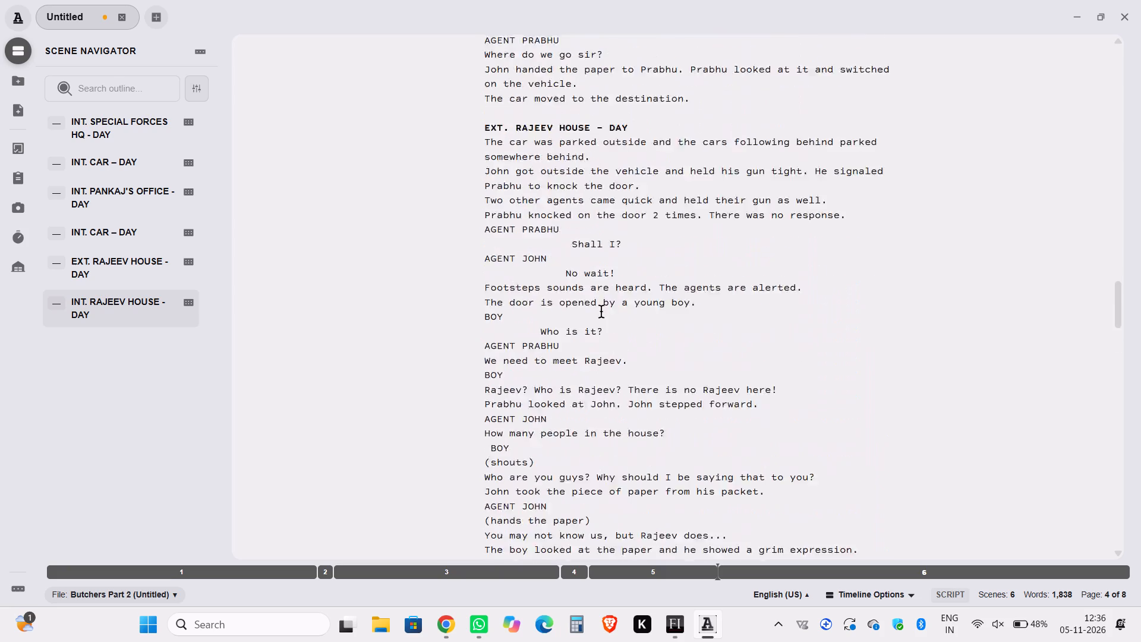
scroll(601, 311, "up", 7)
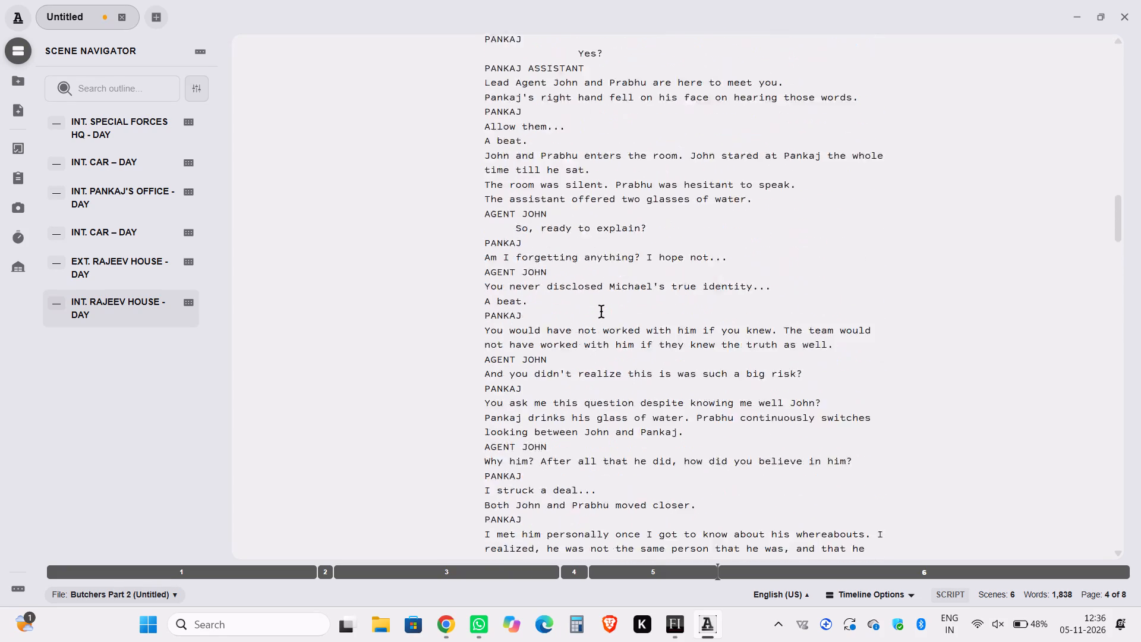
scroll(601, 311, "up", 2)
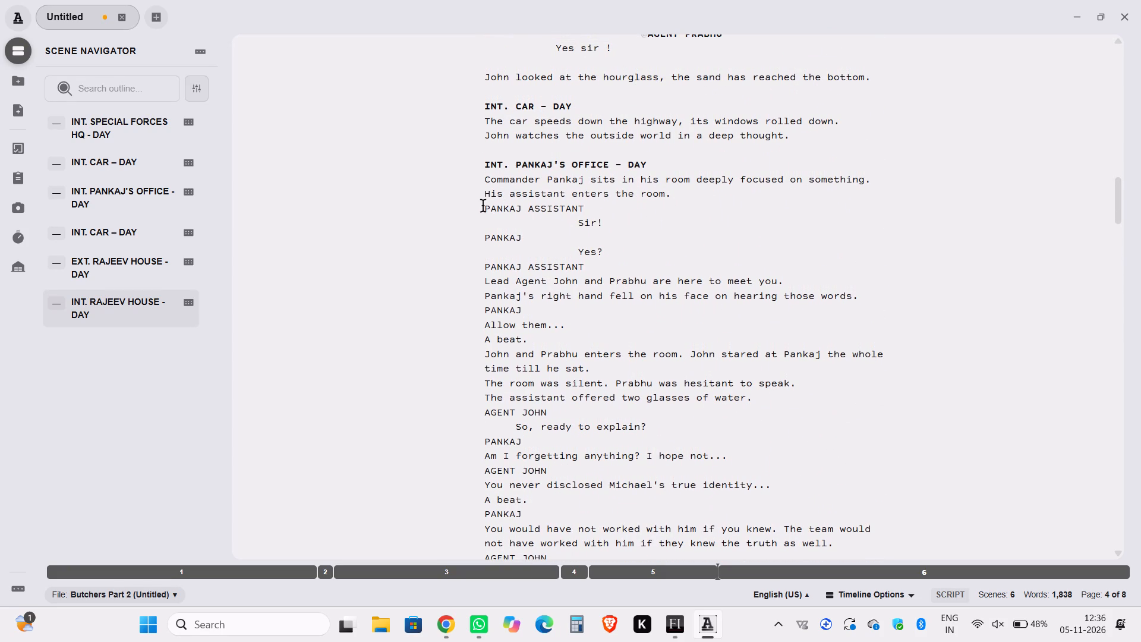
left_click(483, 206)
left_click(483, 206)
left_click(489, 210)
key("Left")
key("Tab")
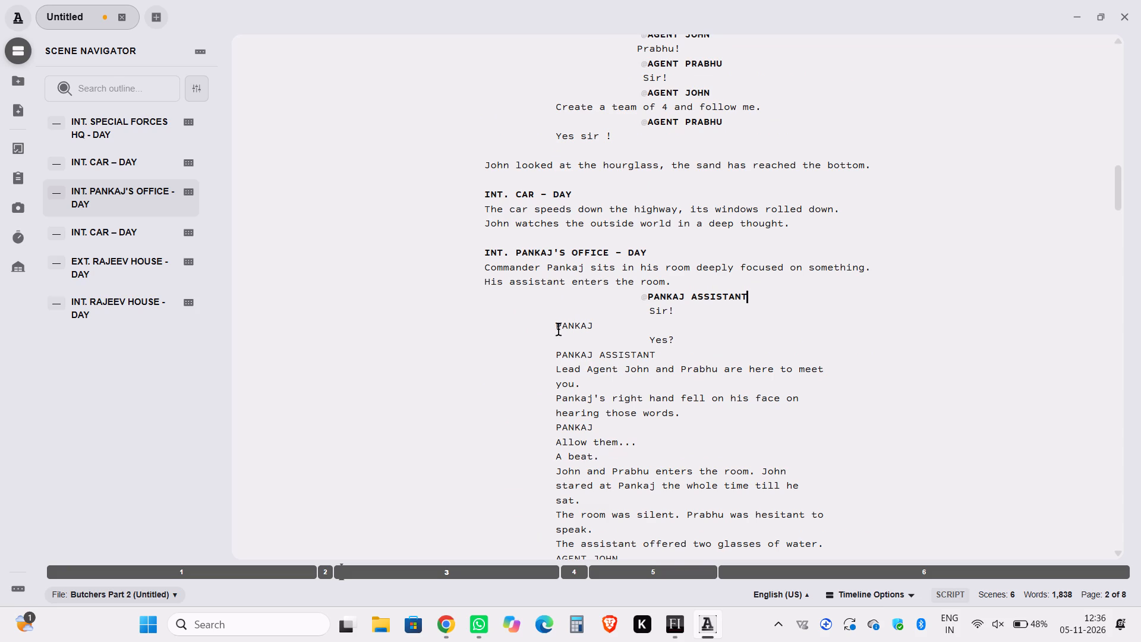
left_click(559, 329)
key("Tab")
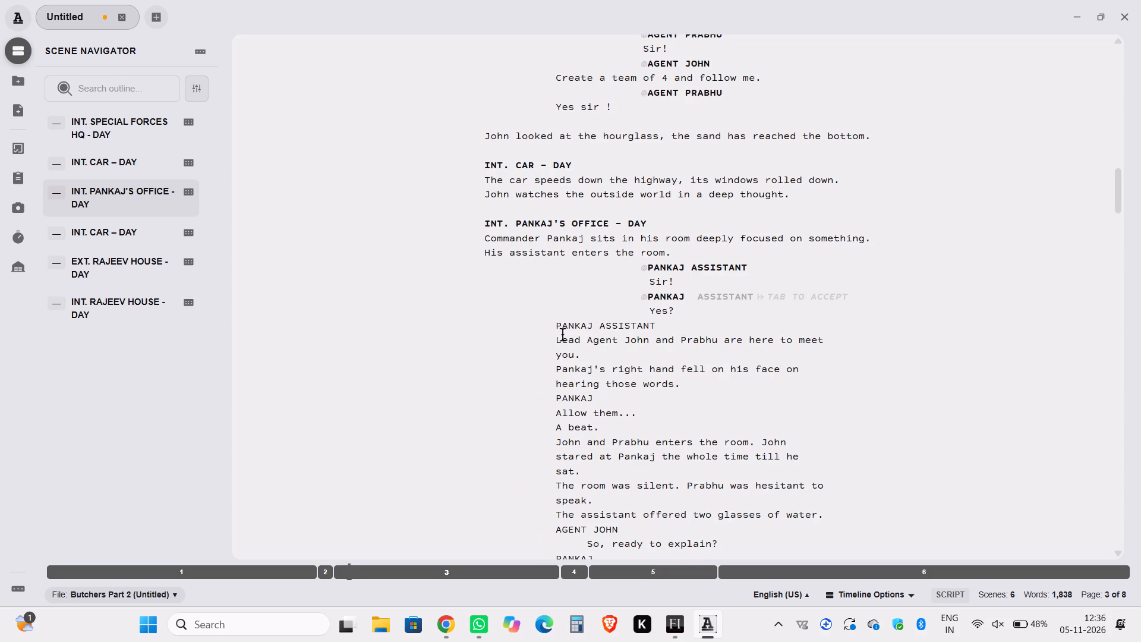
left_click(557, 326)
key("Tab")
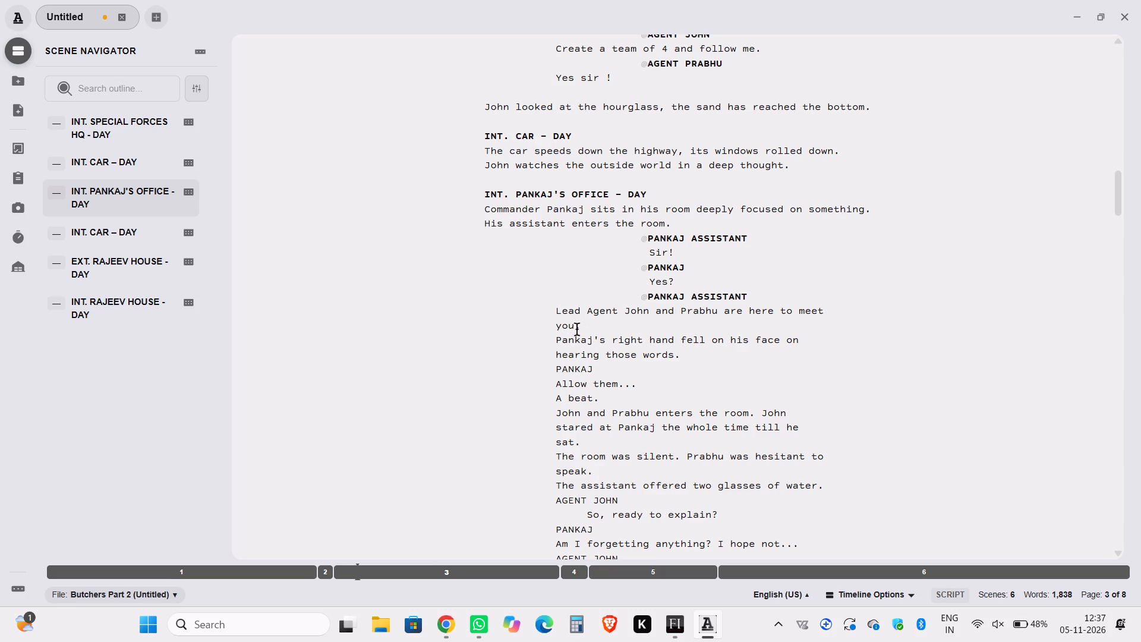
Break "Pankaj's right hand fell on his face on hearing those words." off from the assistant's dialogue as action.
left_click(557, 342)
key("Return")
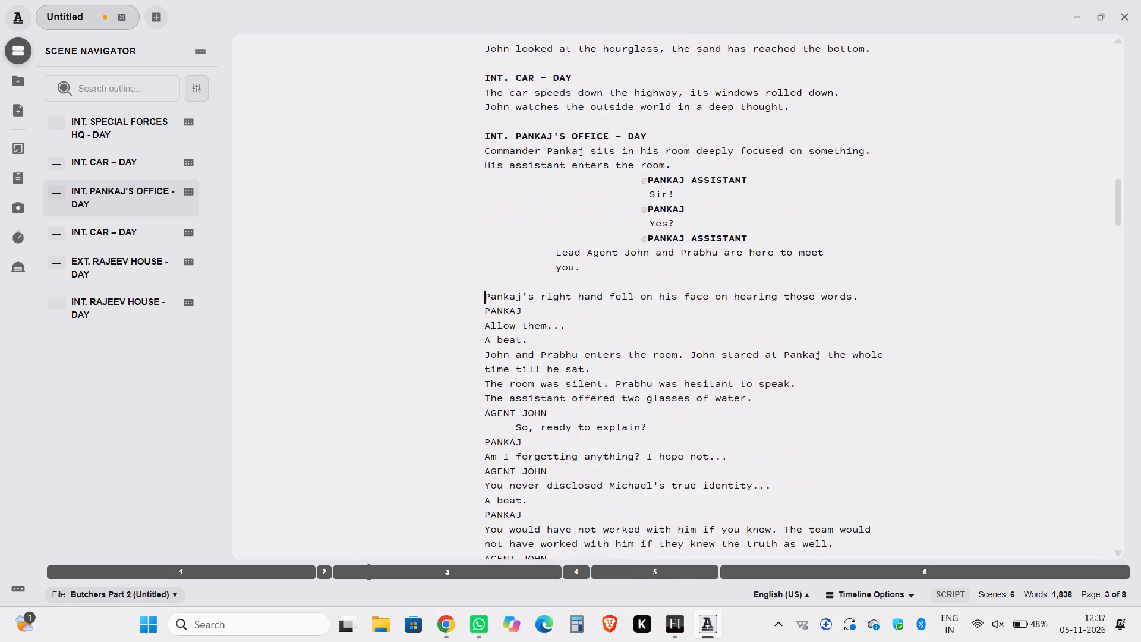
Format the PANKAJ name above "Allow them..." as a character cue, with the dialogue directly beneath it.
left_click(486, 310)
key("Tab")
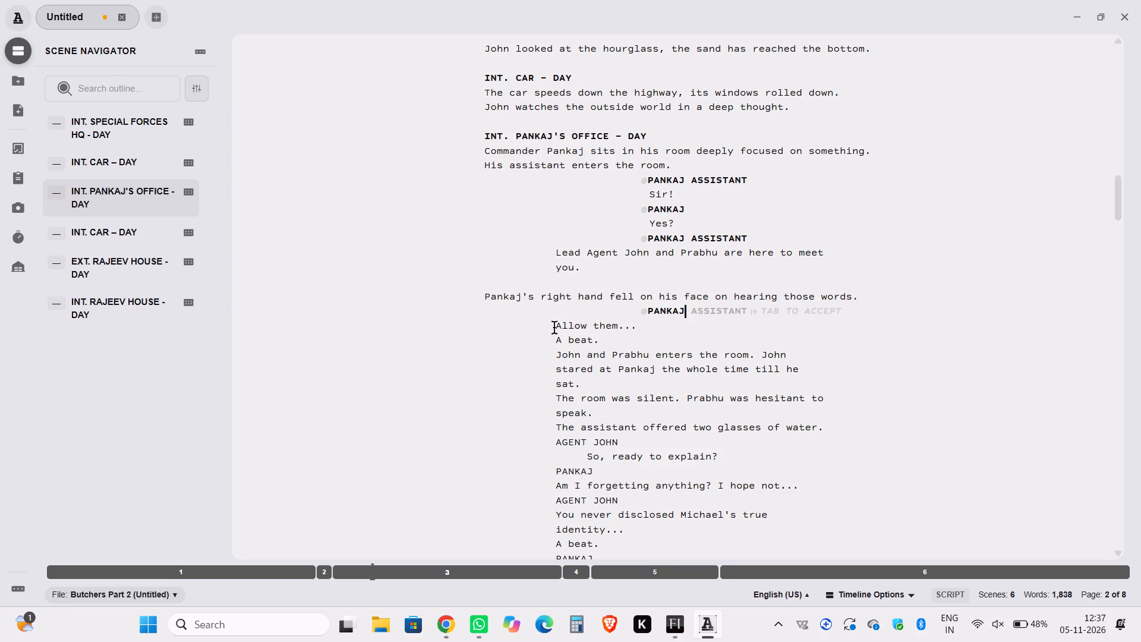
key("Return")
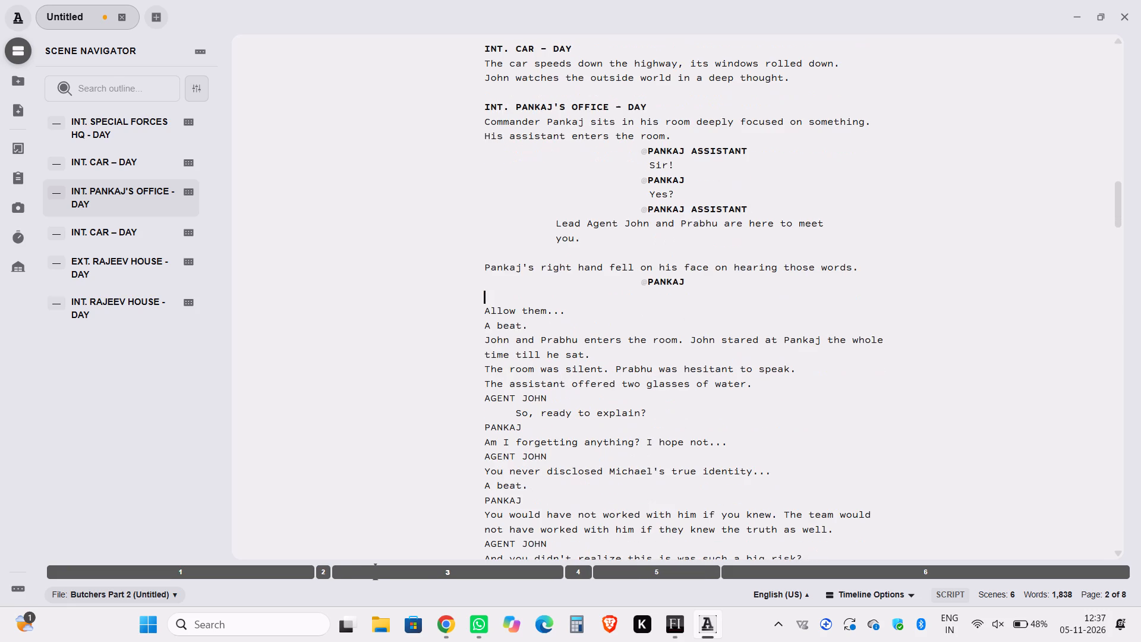
key("BackSpace")
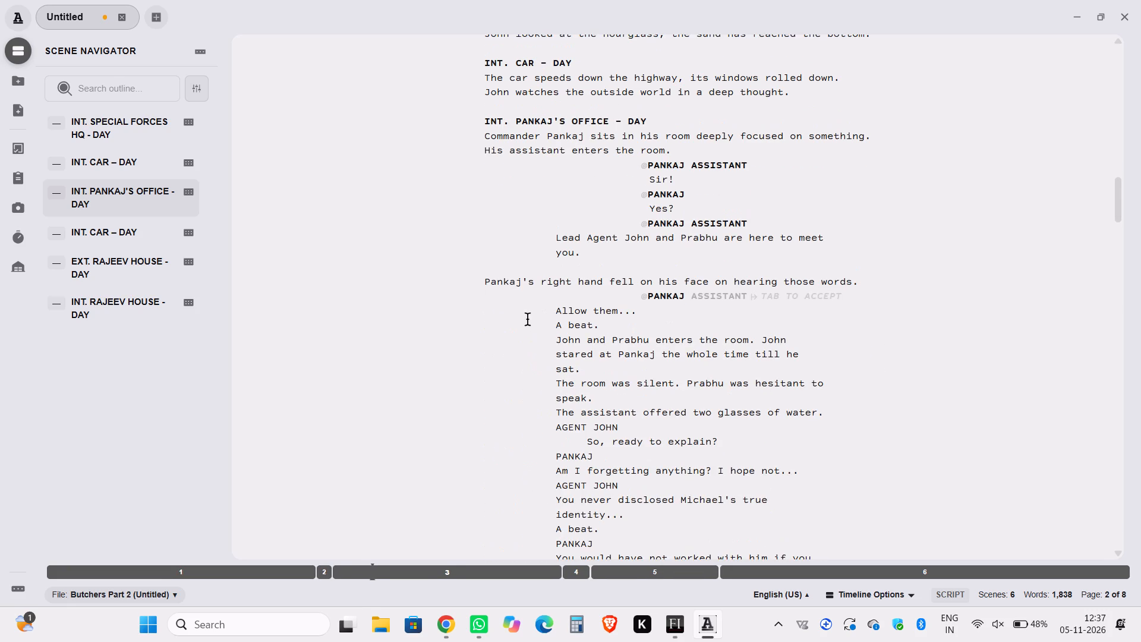
Break "A beat." off from Pankaj's "Allow them..." dialogue as action, preceded by a single blank line.
left_click(555, 326)
key("Return")
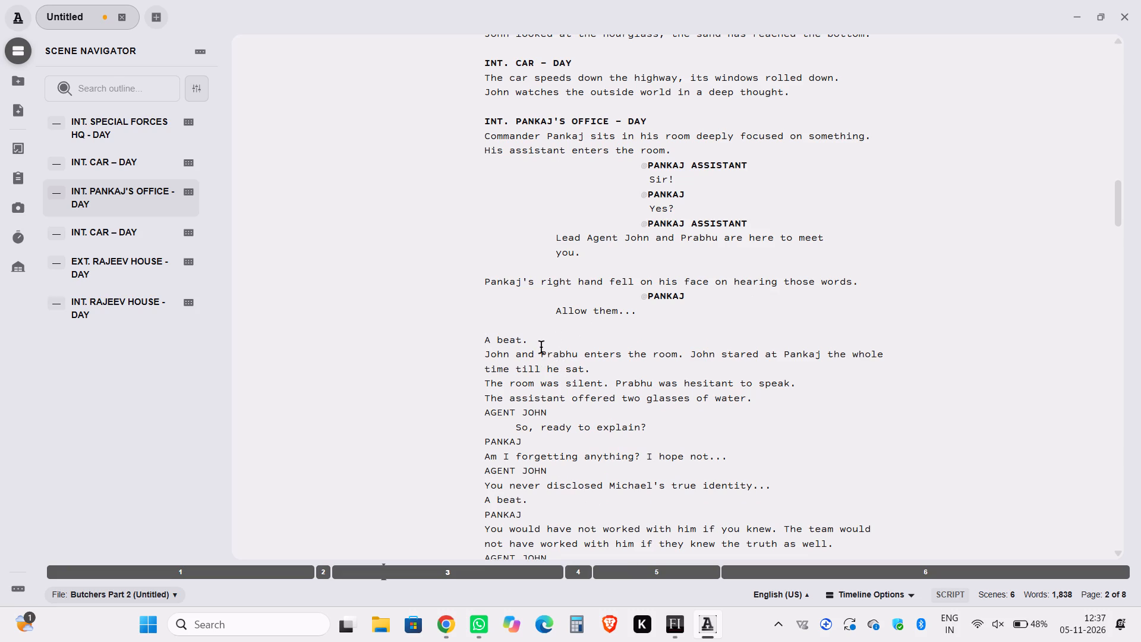
key("Return")
key("BackSpace")
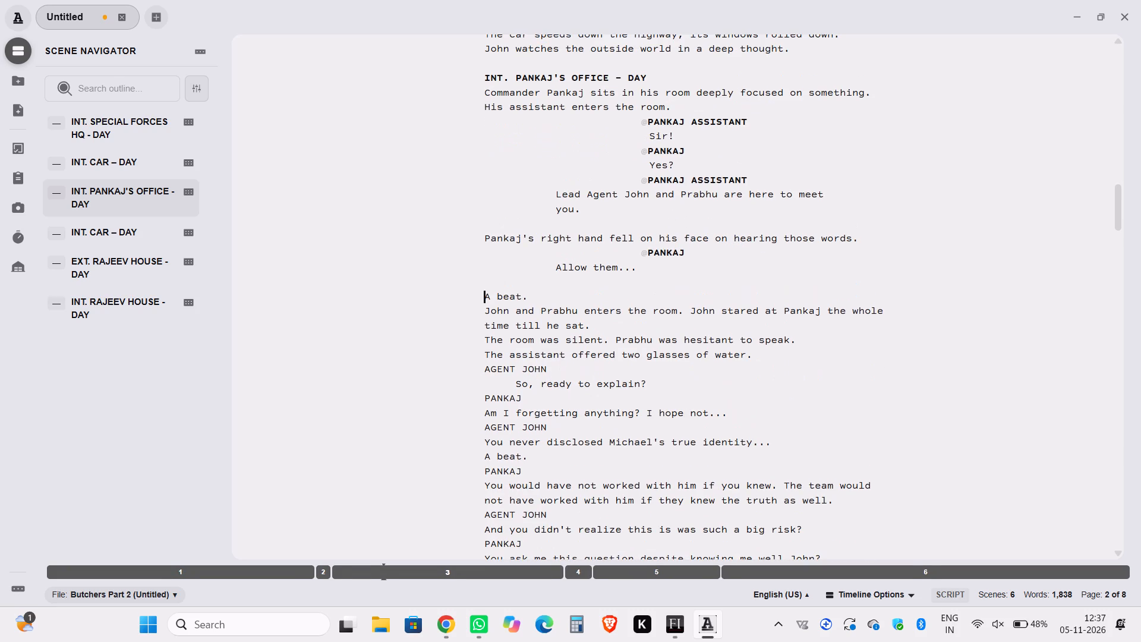
Put a blank line before "John and Prabhu enters the room." and join "The room was silent." onto the end of that action paragraph.
key("Down")
key("Return")
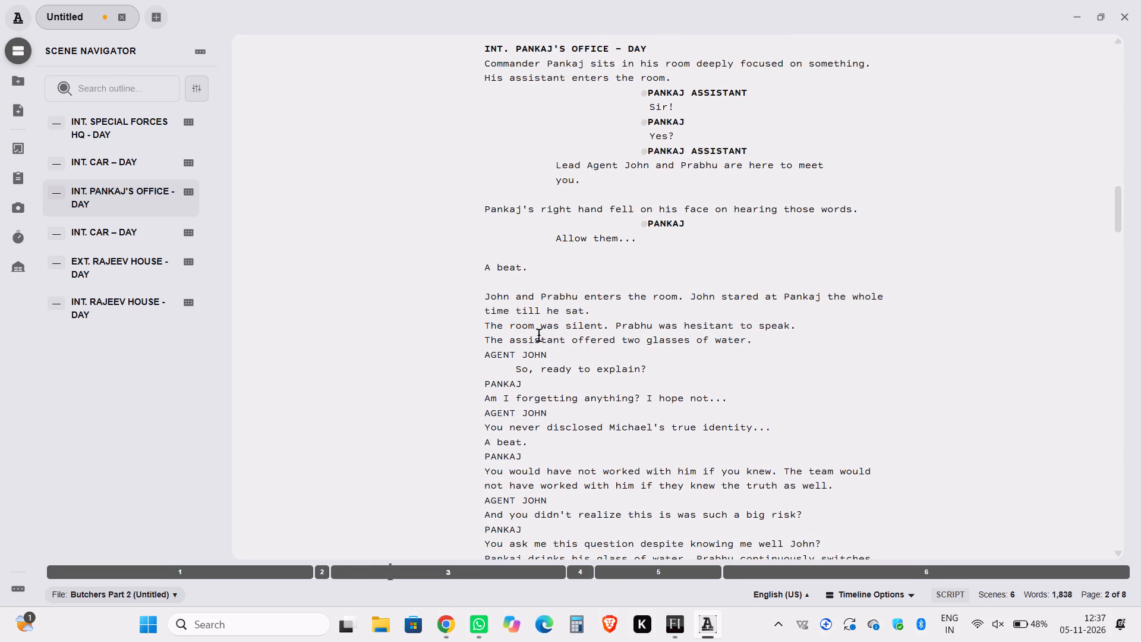
left_click(486, 329)
key("BackSpace")
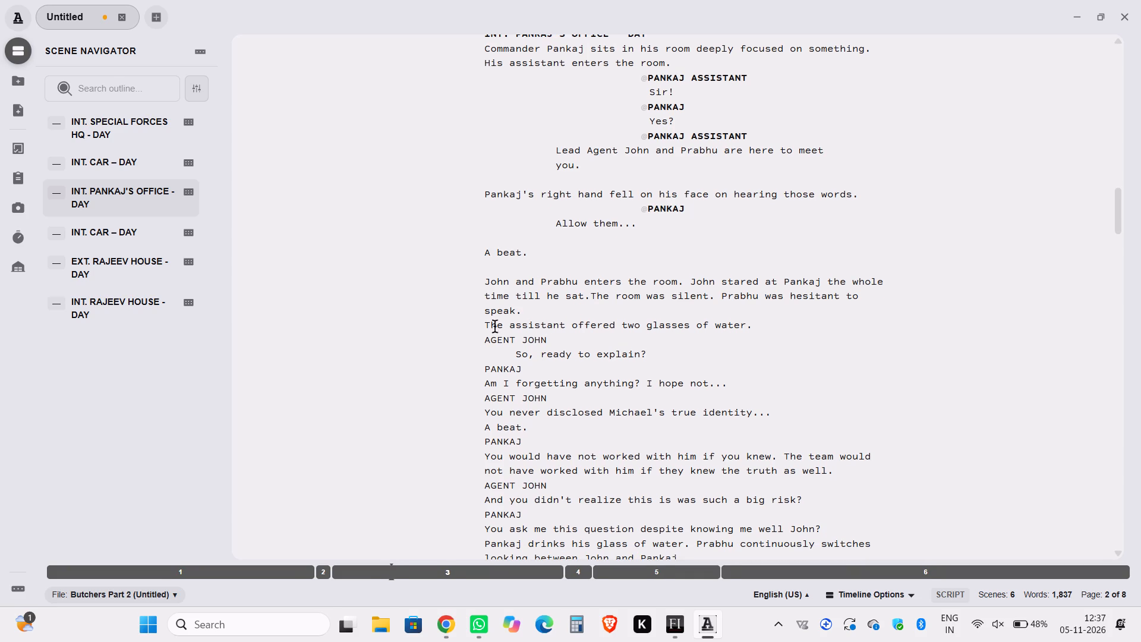
Format the AGENT JOHN and PANKAJ names as character cues from "So, ready to explain?" to "You never disclosed Michael's true identity...".
left_click(487, 344)
key("Tab")
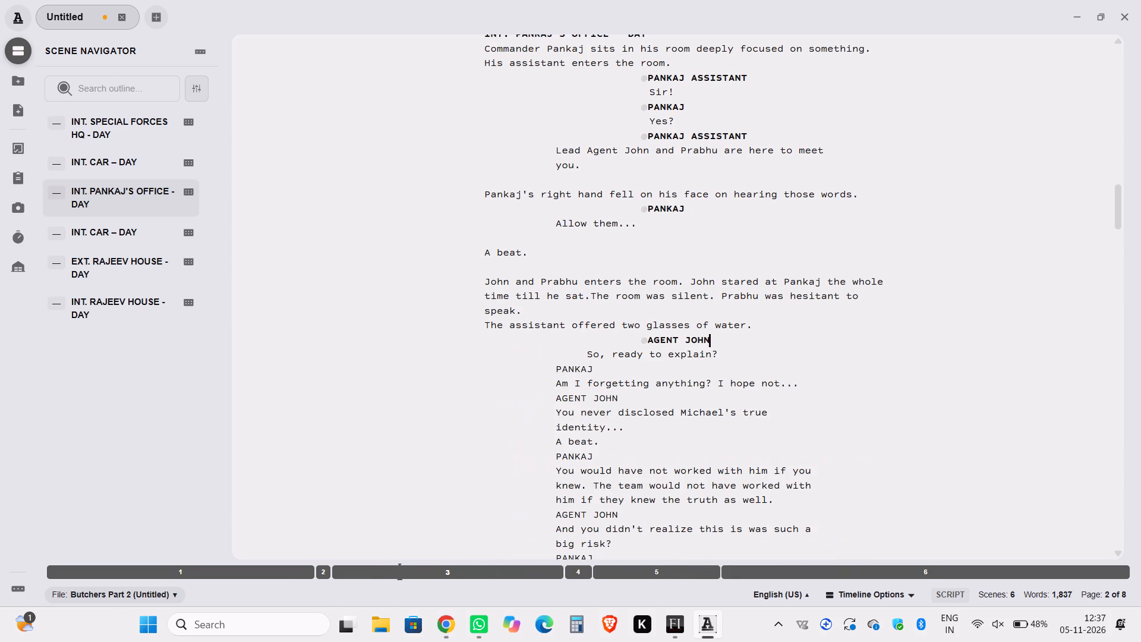
left_click(557, 370)
key("Tab")
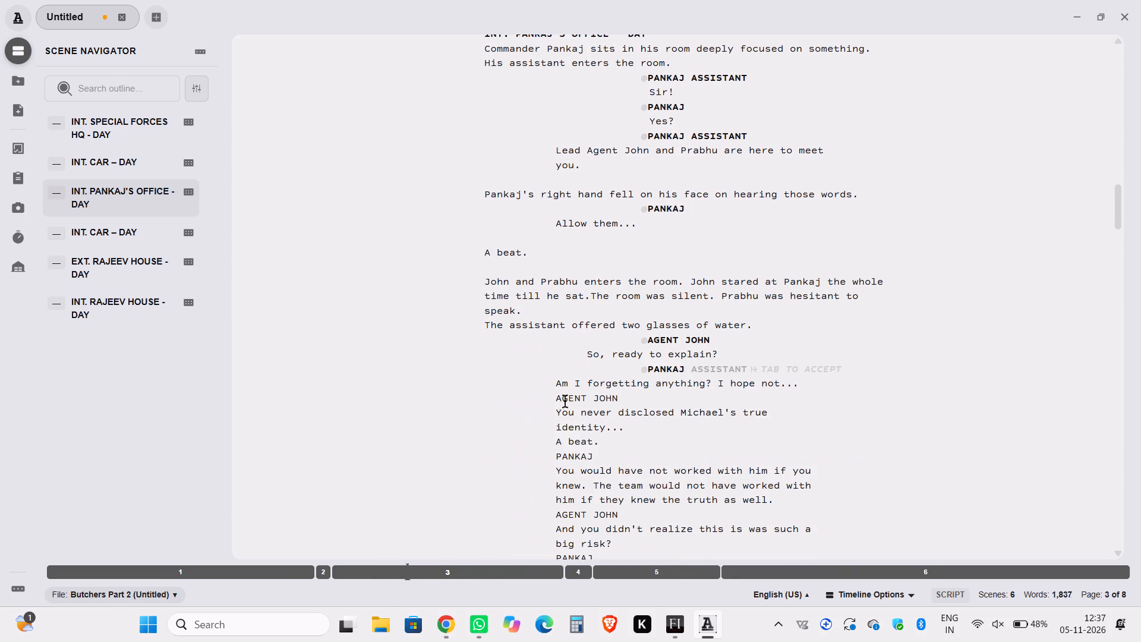
left_click(554, 403)
key("Tab")
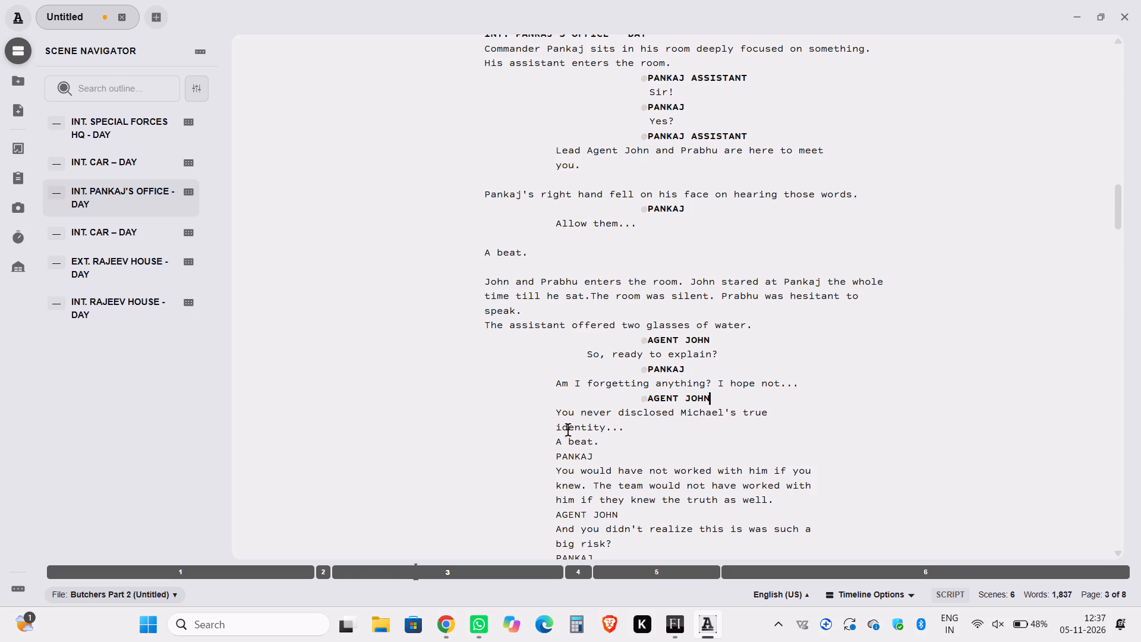
Break "A beat." off as action after "...true identity..." and format the PANKAJ and AGENT JOHN cues through "You ask me this question...".
left_click(557, 443)
key("Return")
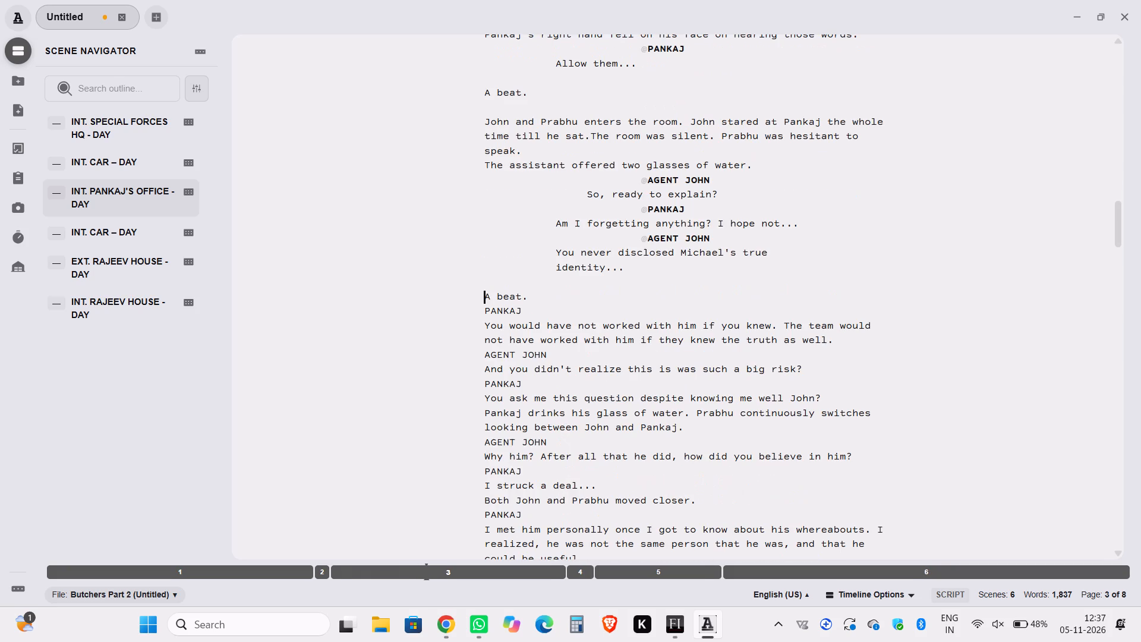
left_click(484, 313)
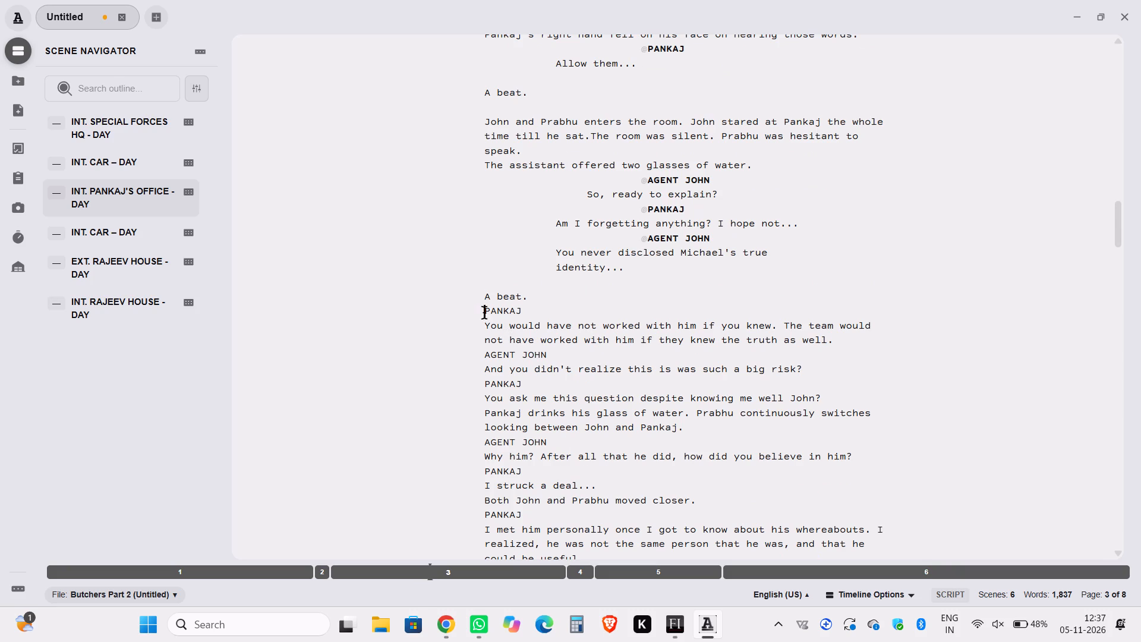
key("Tab")
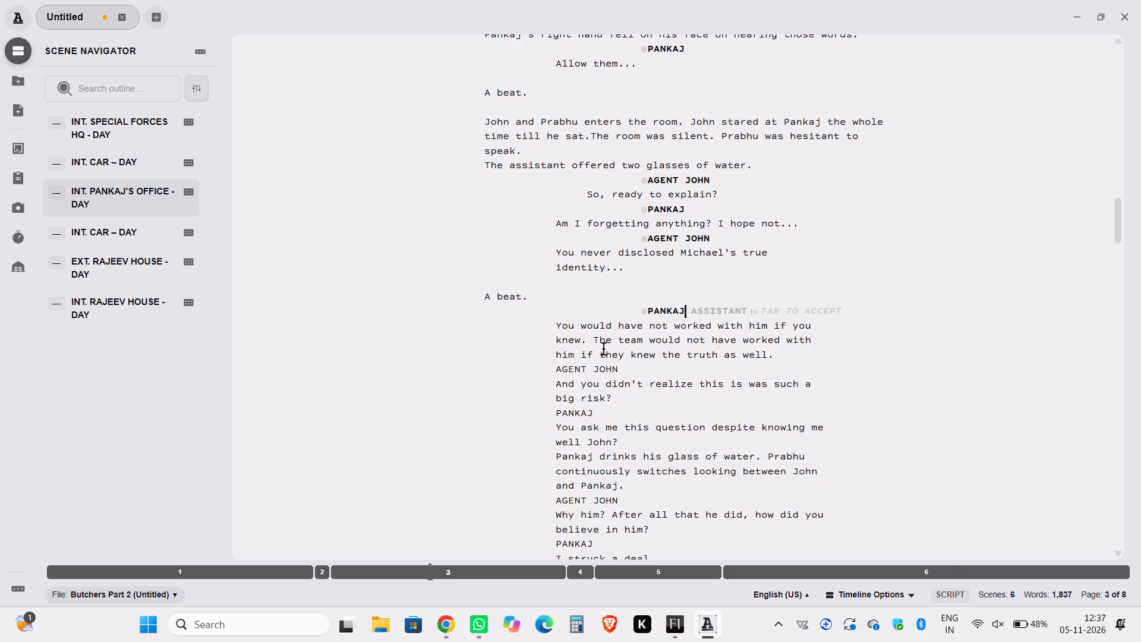
left_click(558, 373)
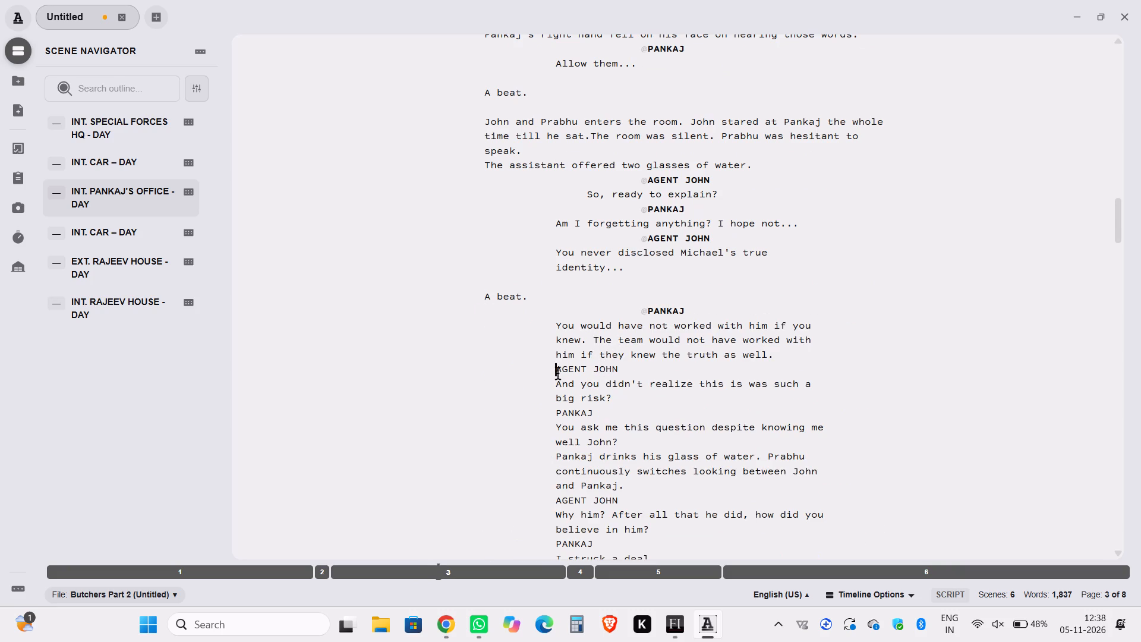
key("Tab")
left_click(556, 412)
key("Tab")
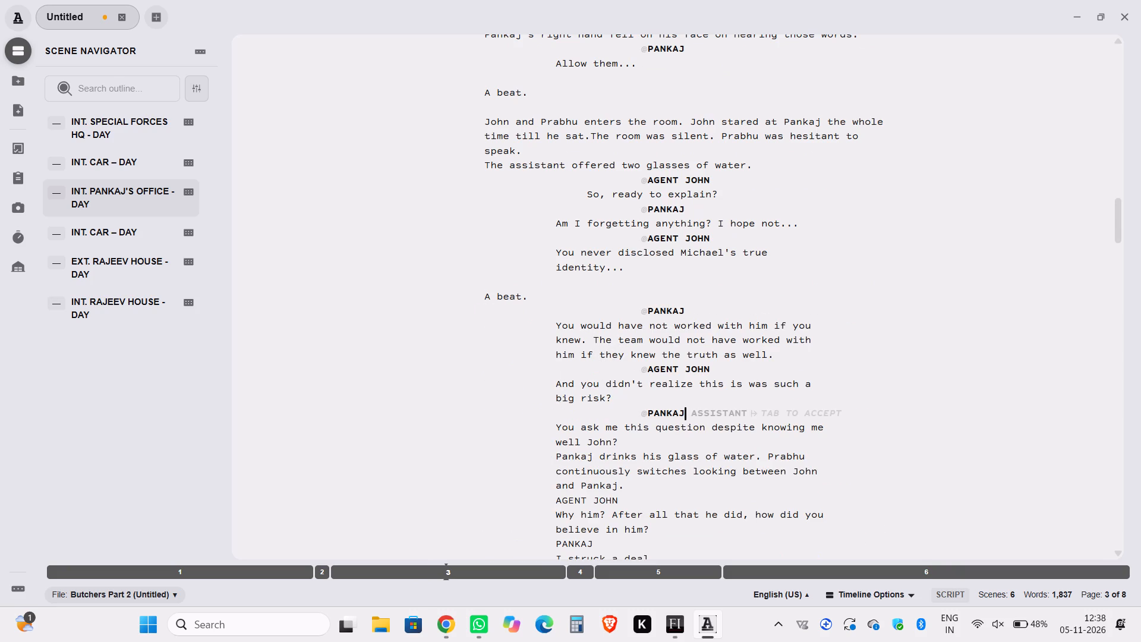
Separate "Pankaj drinks his glass of water..." as action and format the AGENT JOHN and PANKAJ cues from "Why him?" to "I met him personally...".
left_click(561, 458)
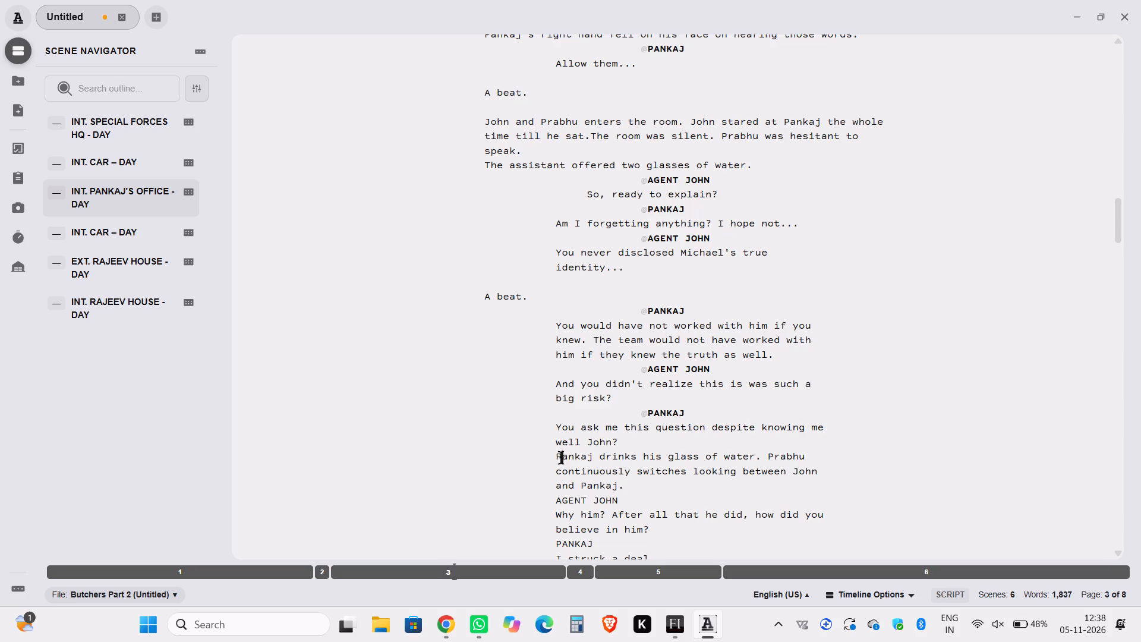
key("Left")
key("Return")
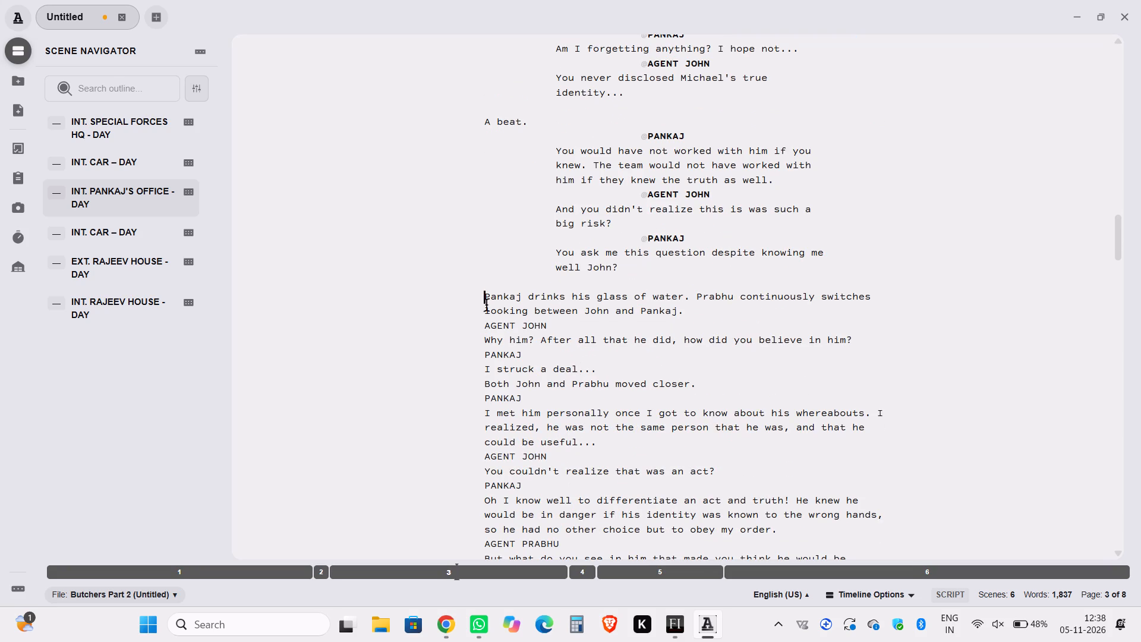
left_click(484, 323)
key("Tab")
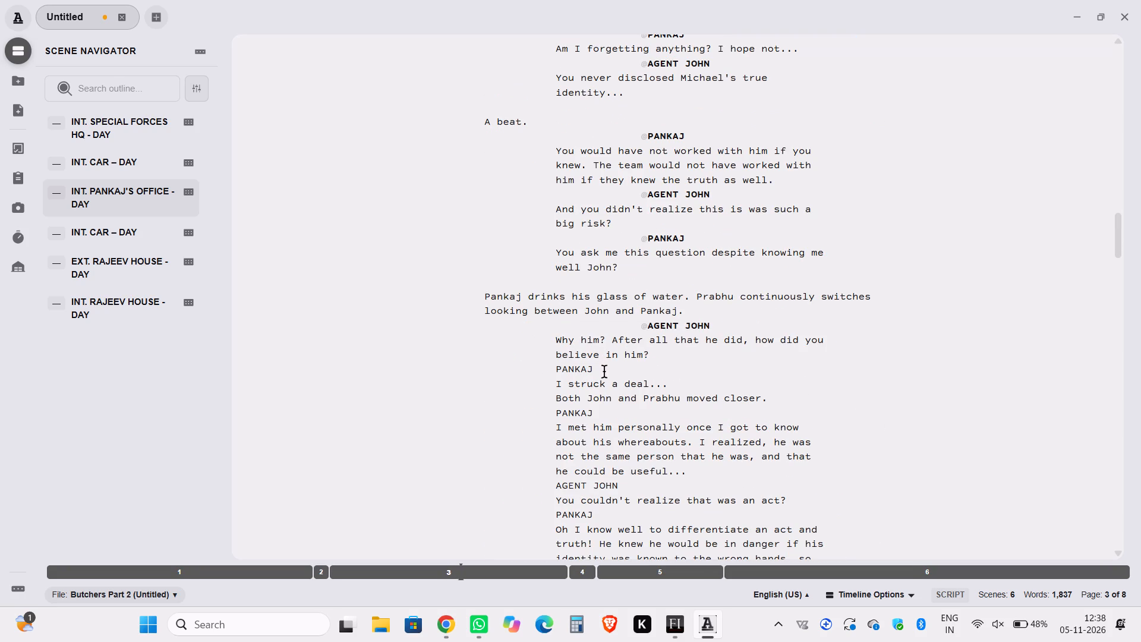
left_click(558, 372)
key("Tab")
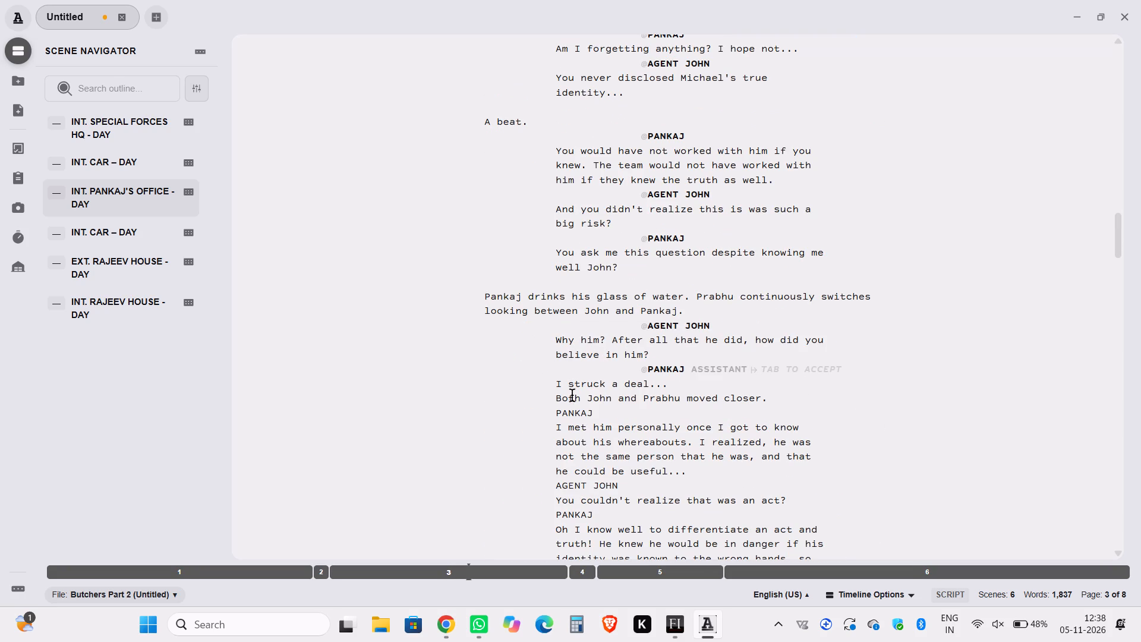
left_click(557, 416)
key("Tab")
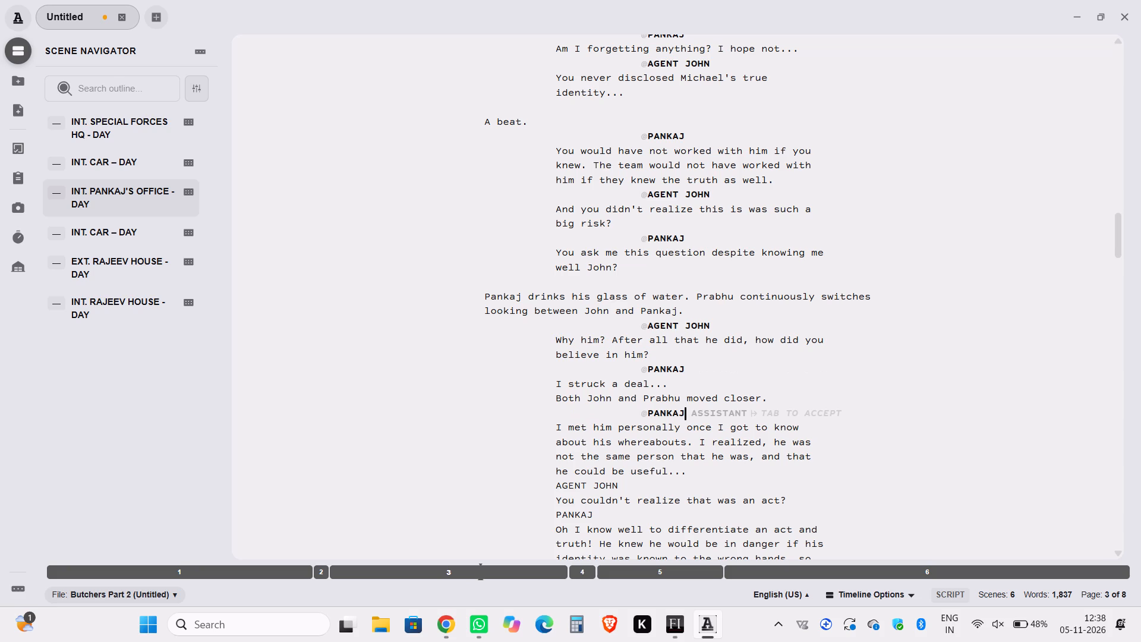
Separate "Both John and Prabhu moved closer." as action and format the character cues from "You couldn't realize that was an act?" to "Vengeance!".
left_click(553, 397)
key("Return")
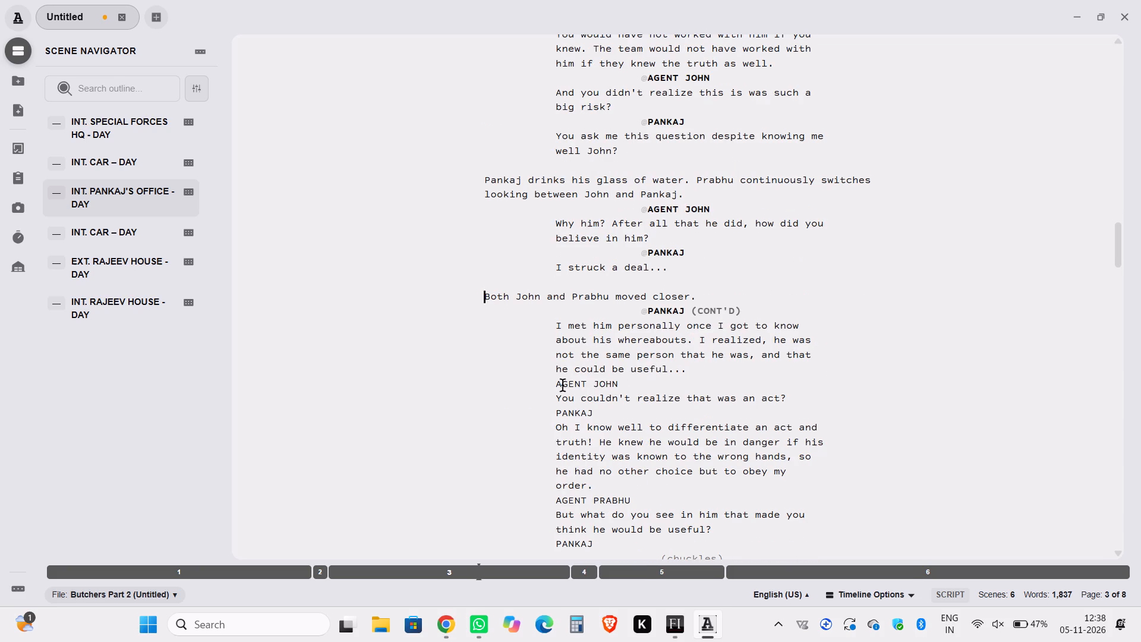
left_click(559, 383)
key("Tab")
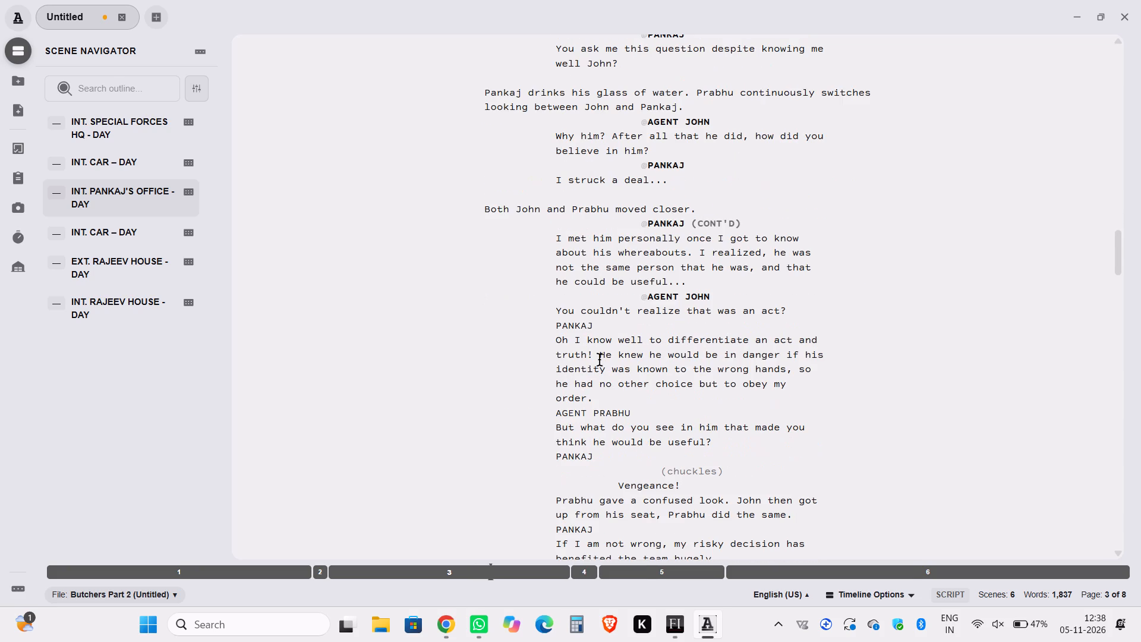
left_click(560, 331)
left_click(557, 328)
key("Tab")
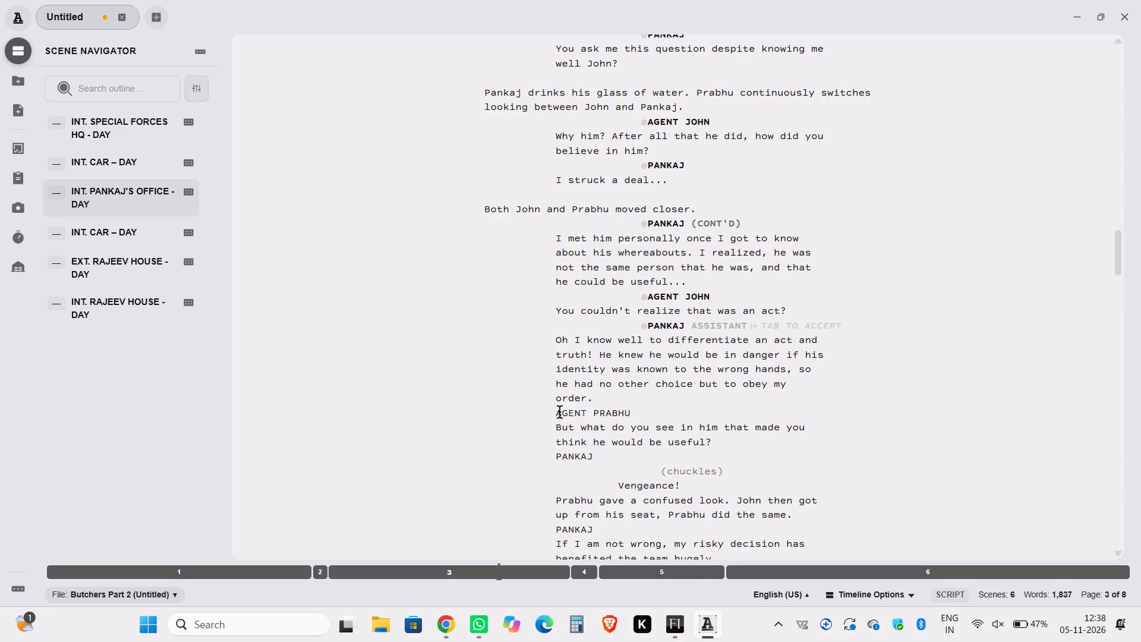
left_click(558, 412)
key("Tab")
scroll(608, 470, "down", 1)
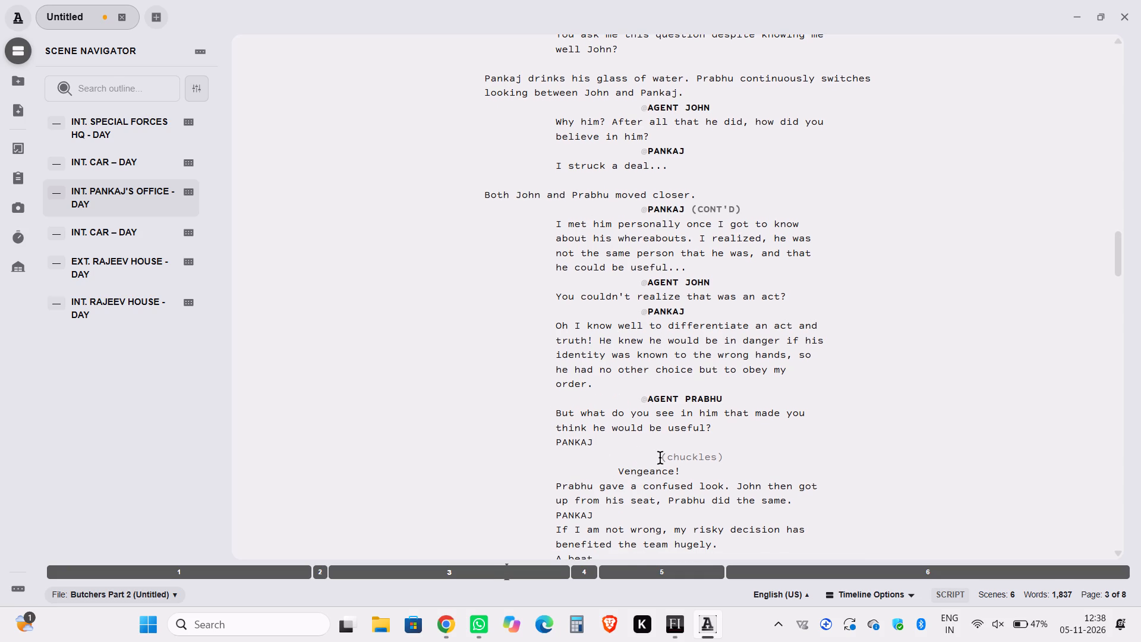
left_click(557, 443)
key("Tab")
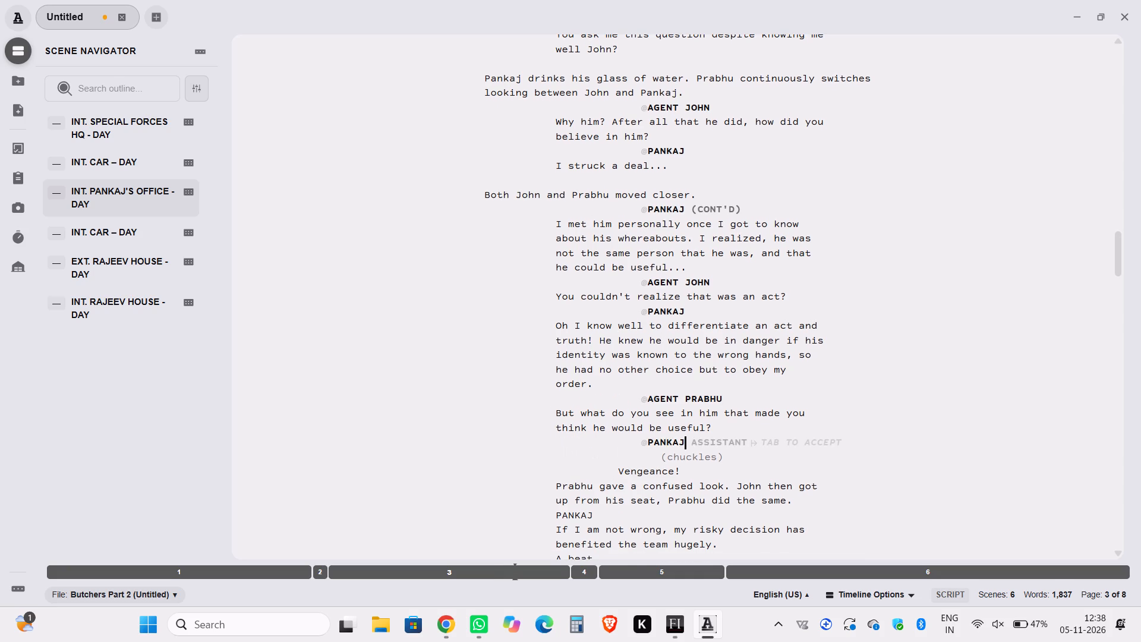
left_click(682, 458)
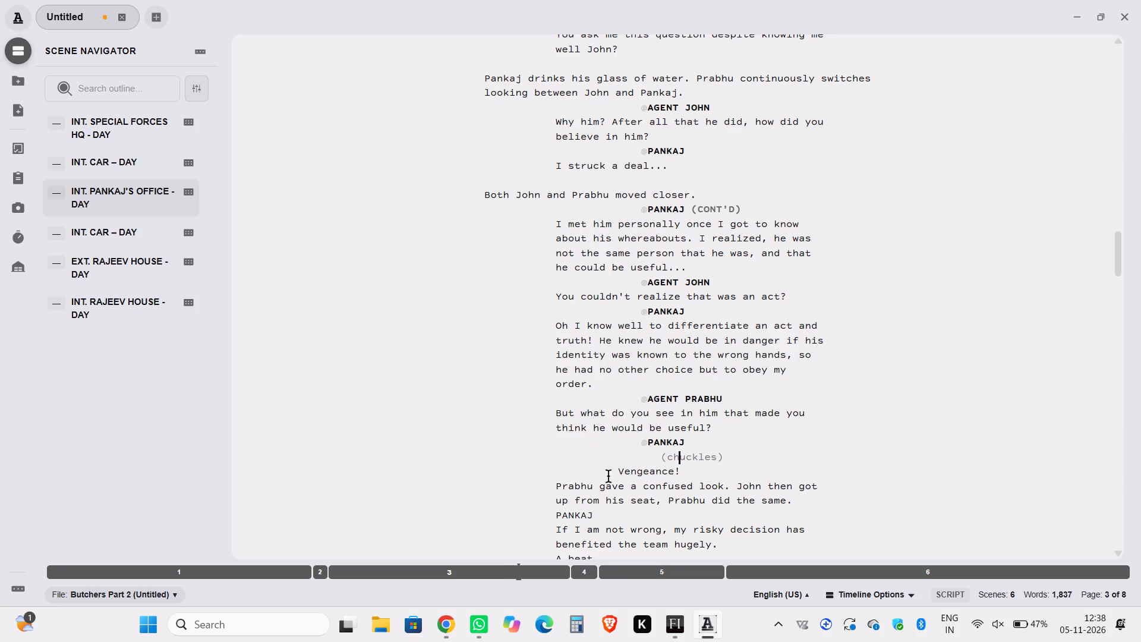
Separate "Prabhu gave a confused look..." as action and format the PANKAJ cue above "If I am not wrong...".
scroll(576, 467, "down", 1)
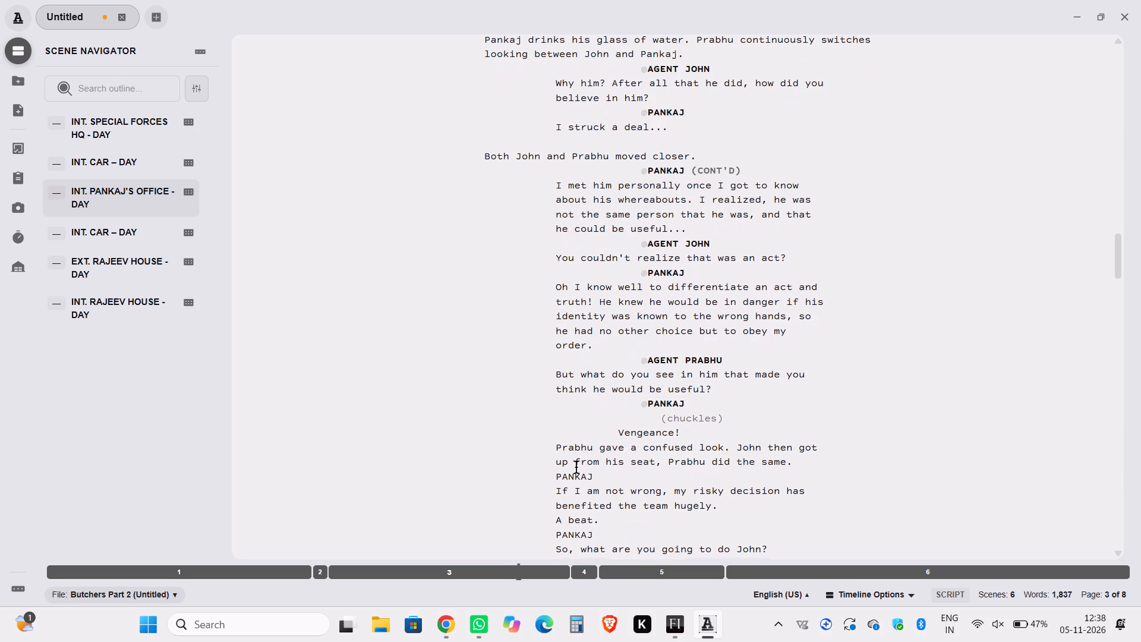
left_click(559, 446)
key("Return")
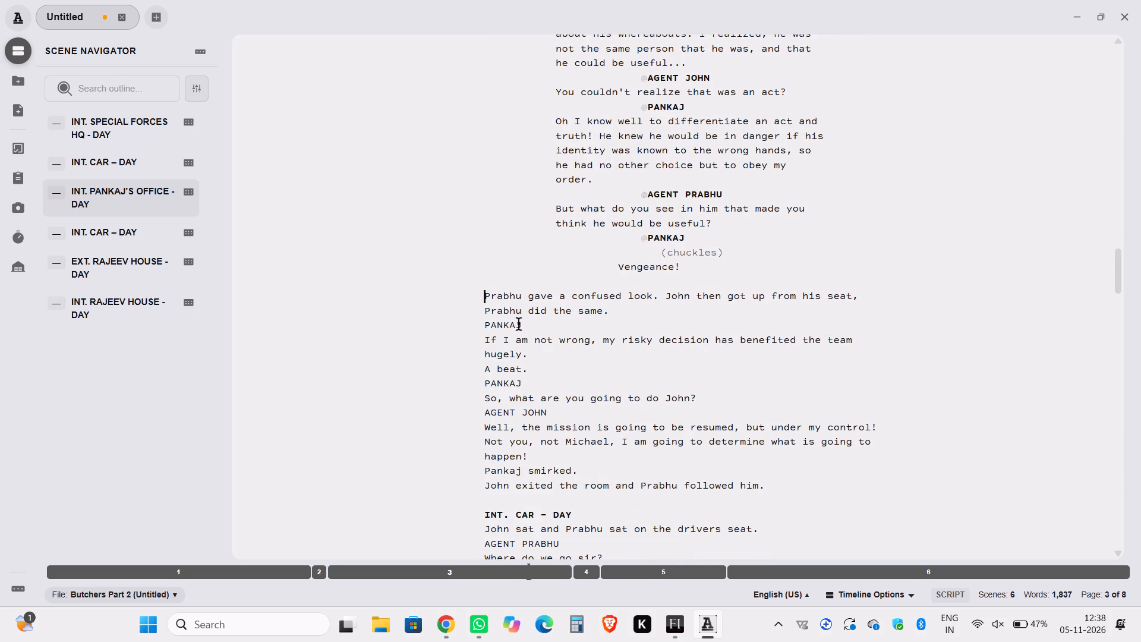
left_click(487, 323)
key("Tab")
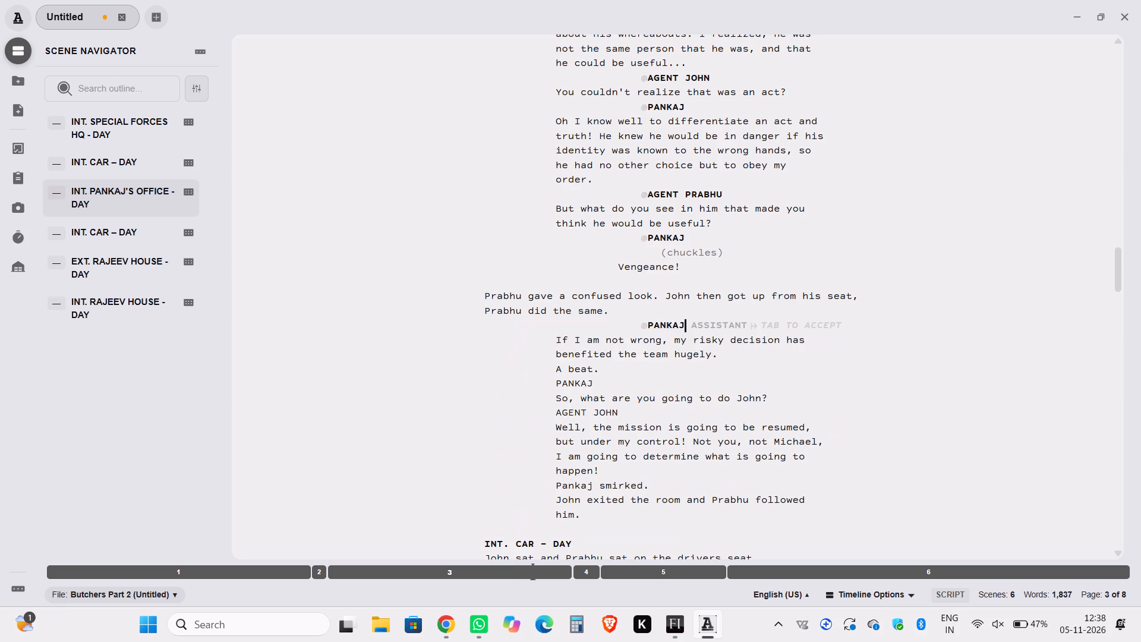
Break "A beat." off as action after "...benefited the team hugely." and format the PANKAJ and AGENT JOHN cues below it.
left_click(558, 372)
key("Return")
left_click(483, 395)
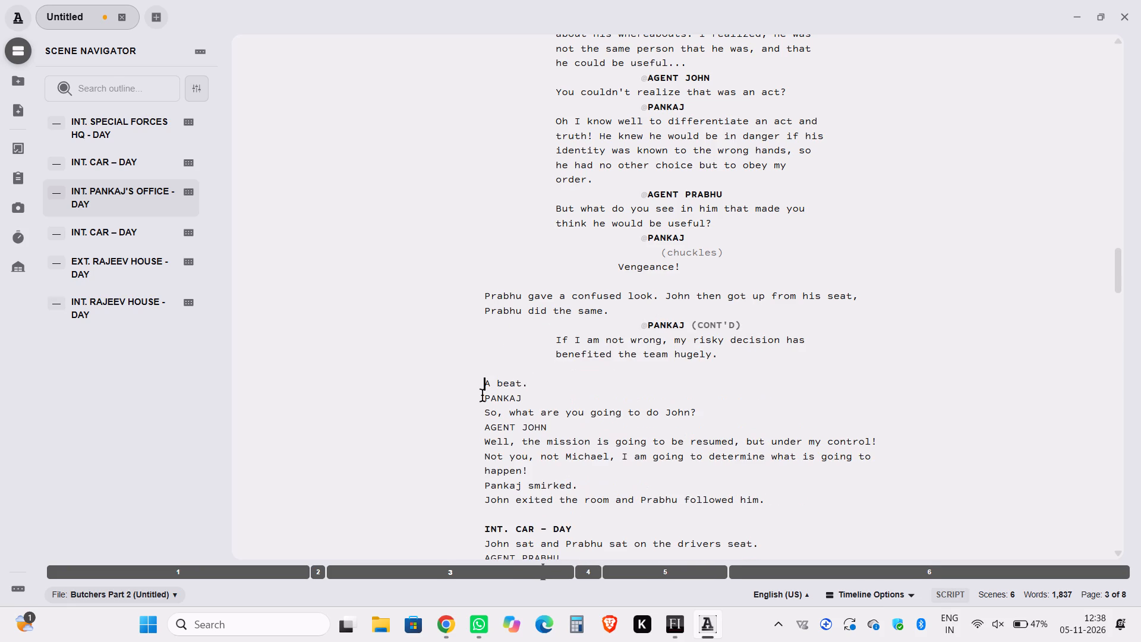
left_click(486, 399)
key("Tab")
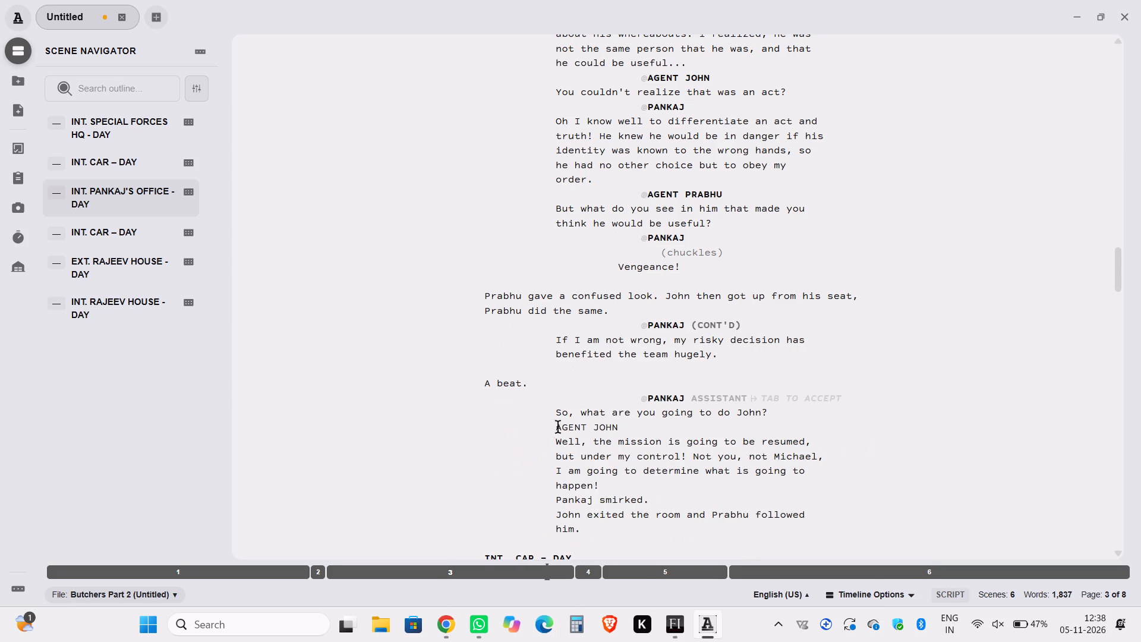
left_click(558, 430)
key("Tab")
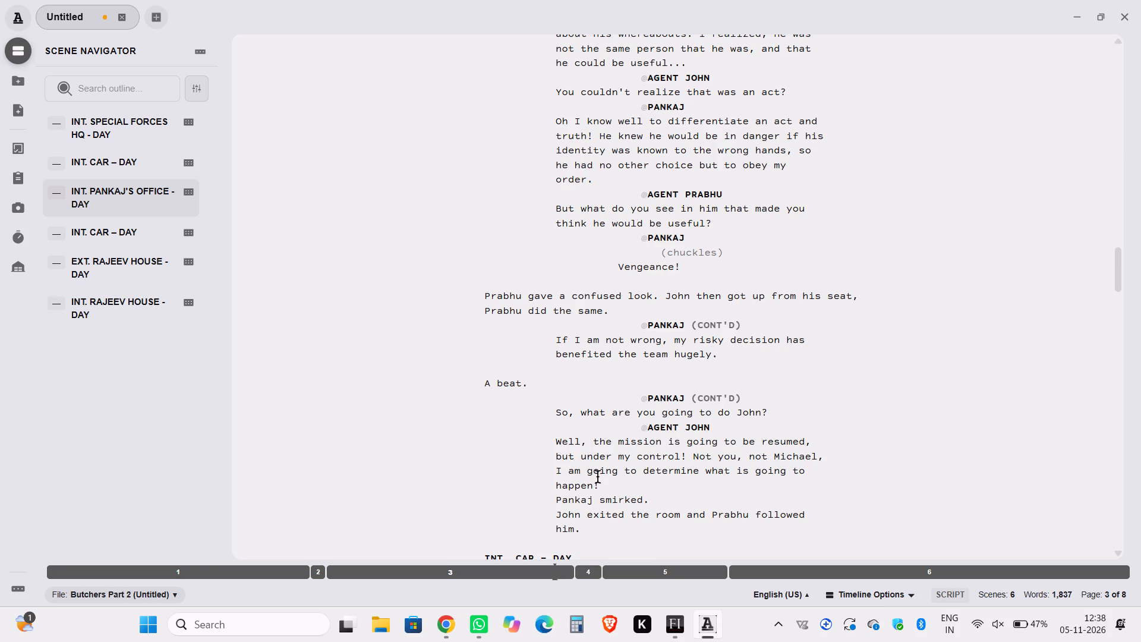
Break "Pankaj smirked." and the line after it off from Agent John's dialogue as action, preceded by a blank line.
left_click(557, 502)
key("Return")
Look back over the formatted scenes and ahead through the script that still needs formatting.
scroll(591, 451, "down", 2)
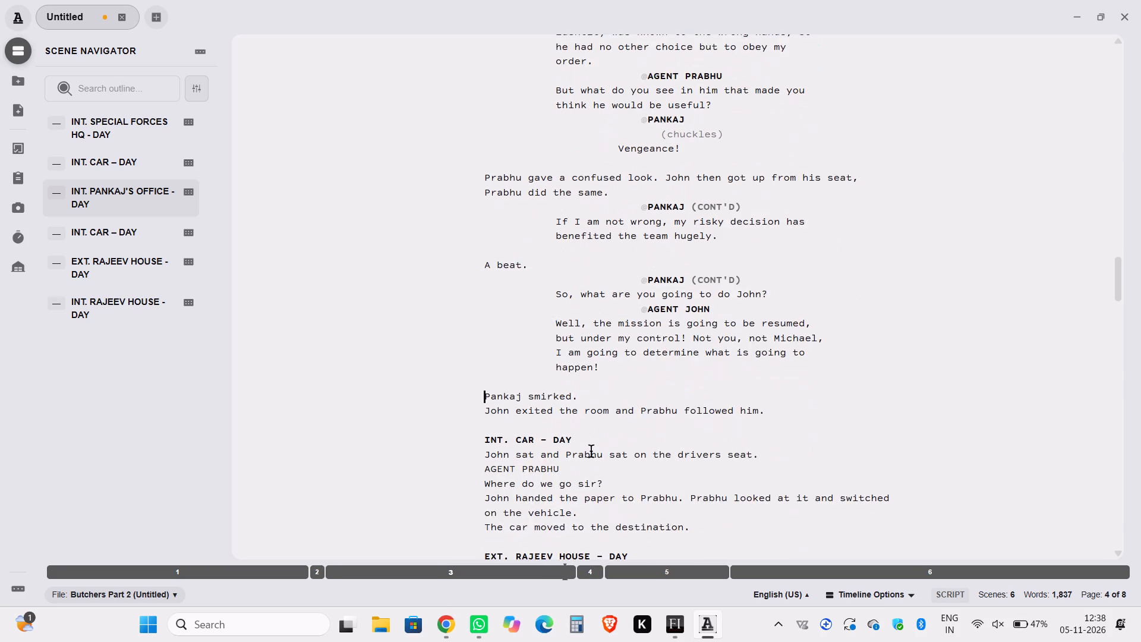
scroll(591, 451, "up", 11)
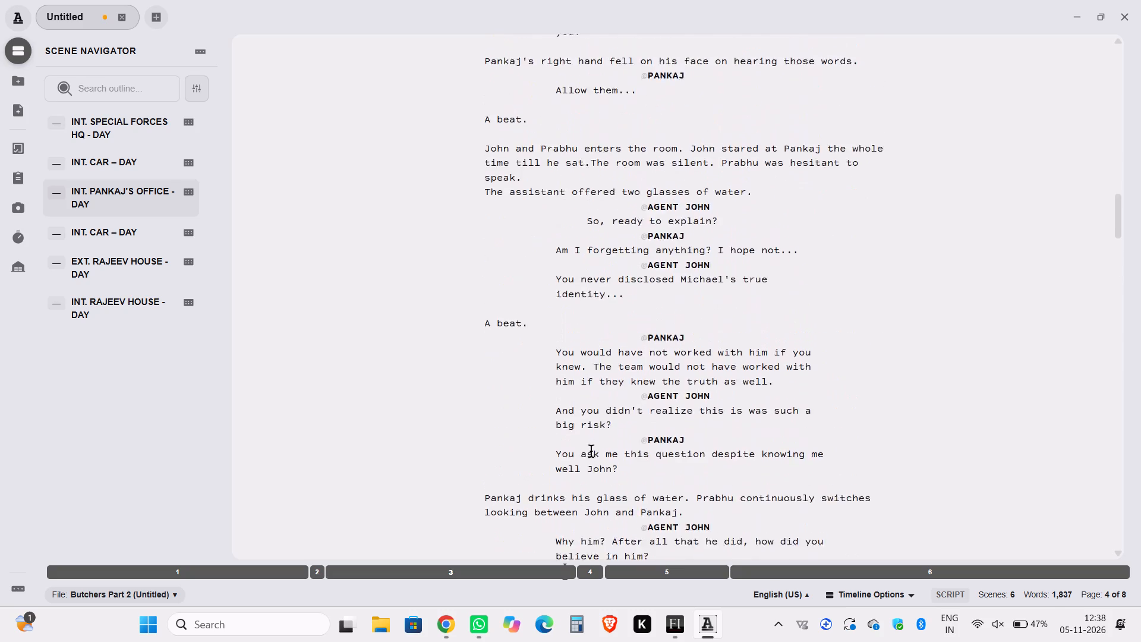
scroll(591, 451, "up", 11)
scroll(591, 451, "down", 8)
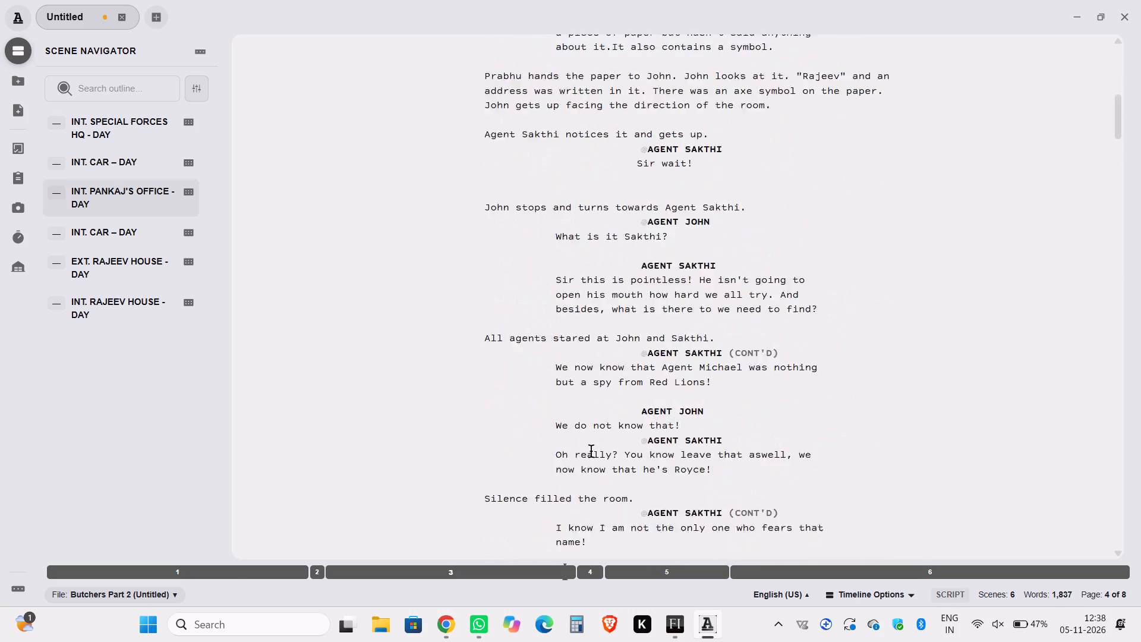
scroll(591, 451, "down", 12)
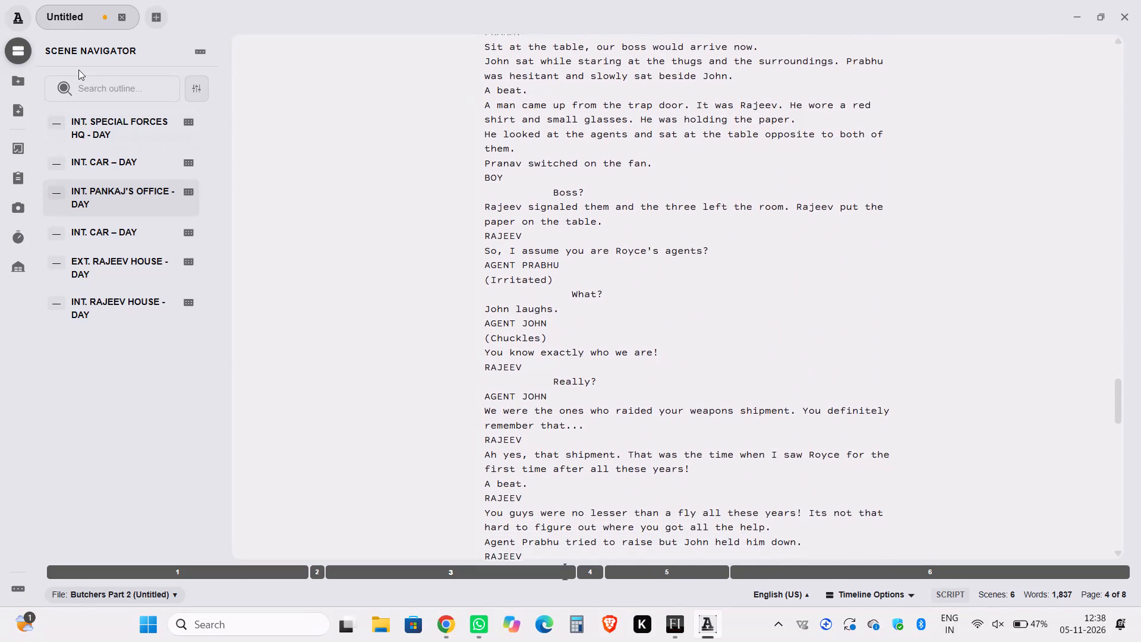
Import the Butchers Part-2 Fade In document from Downloads into the project as an additional script.
left_click(58, 12)
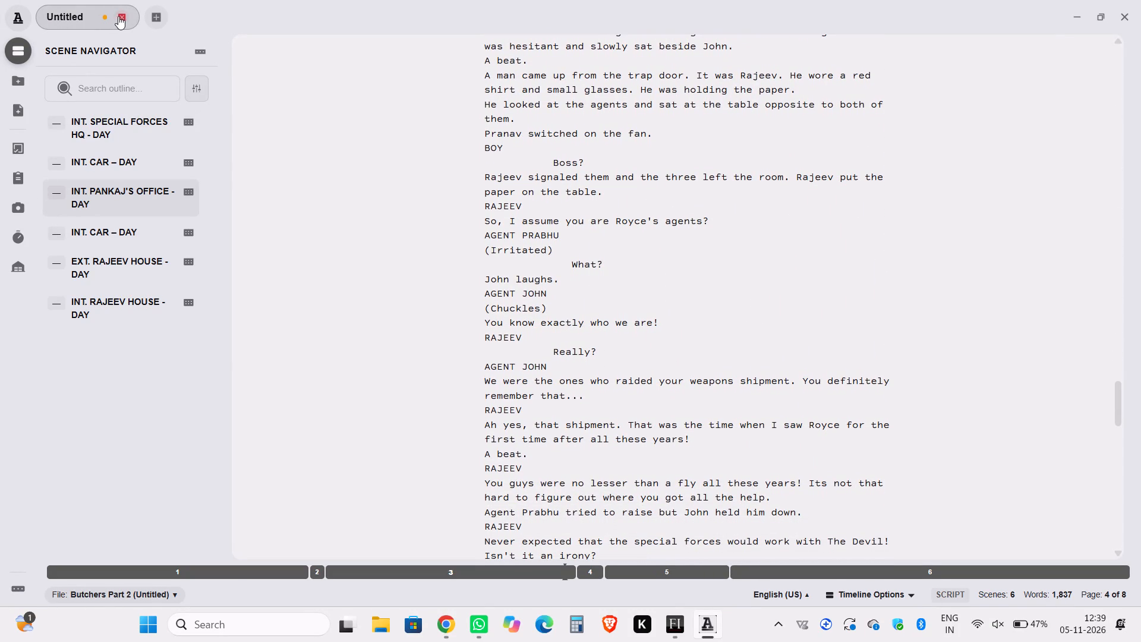
left_click(28, 87)
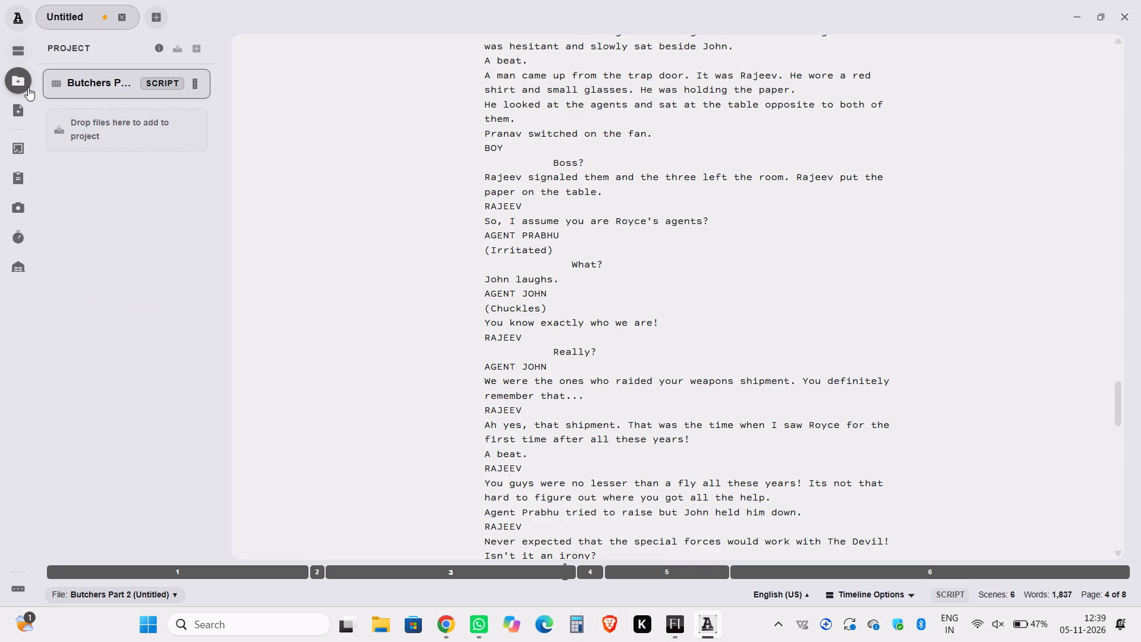
left_click(122, 139)
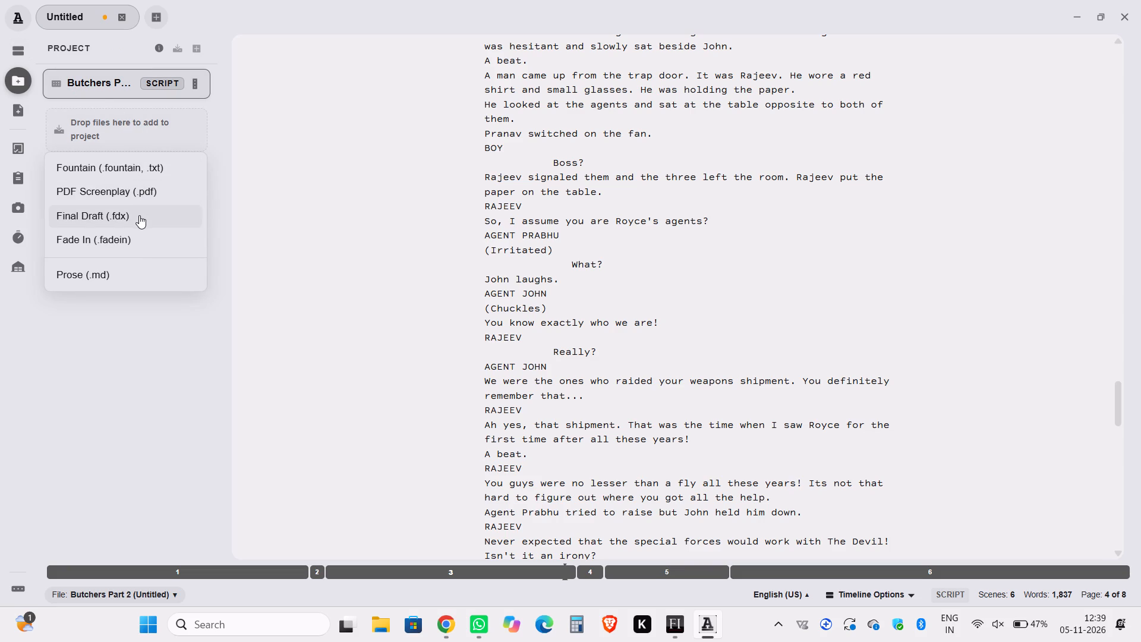
left_click(137, 247)
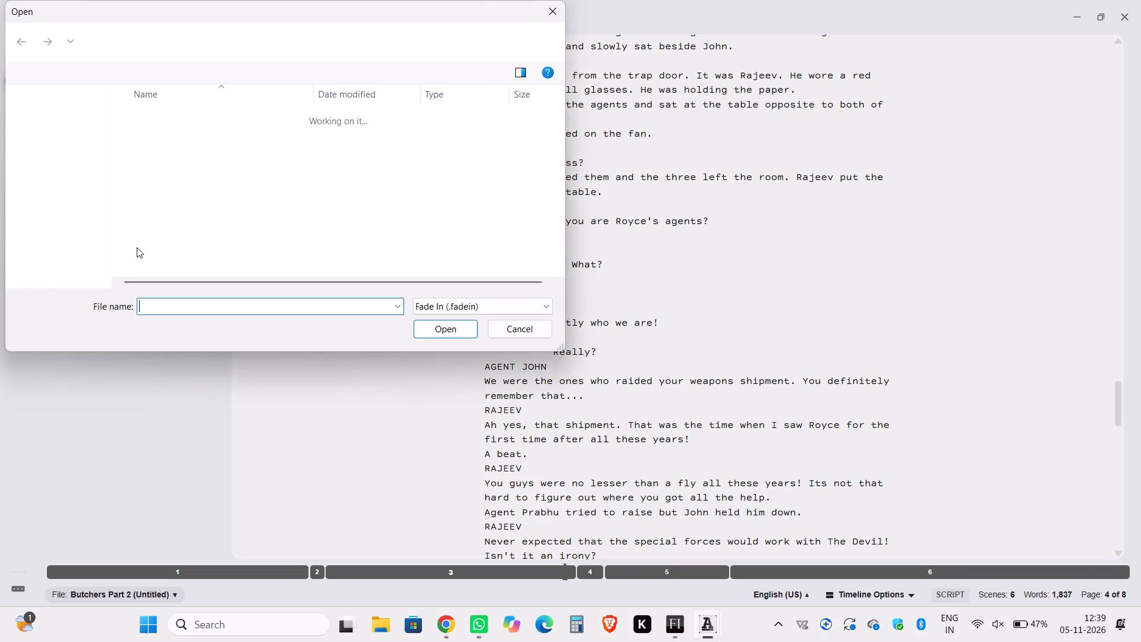
left_click(217, 142)
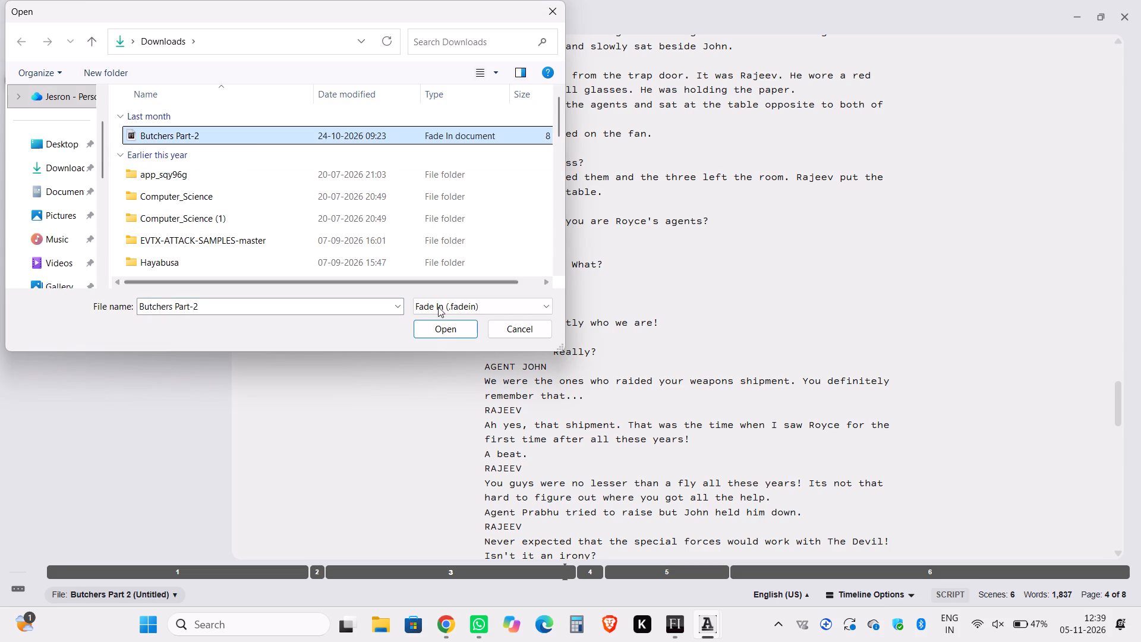
left_click(446, 322)
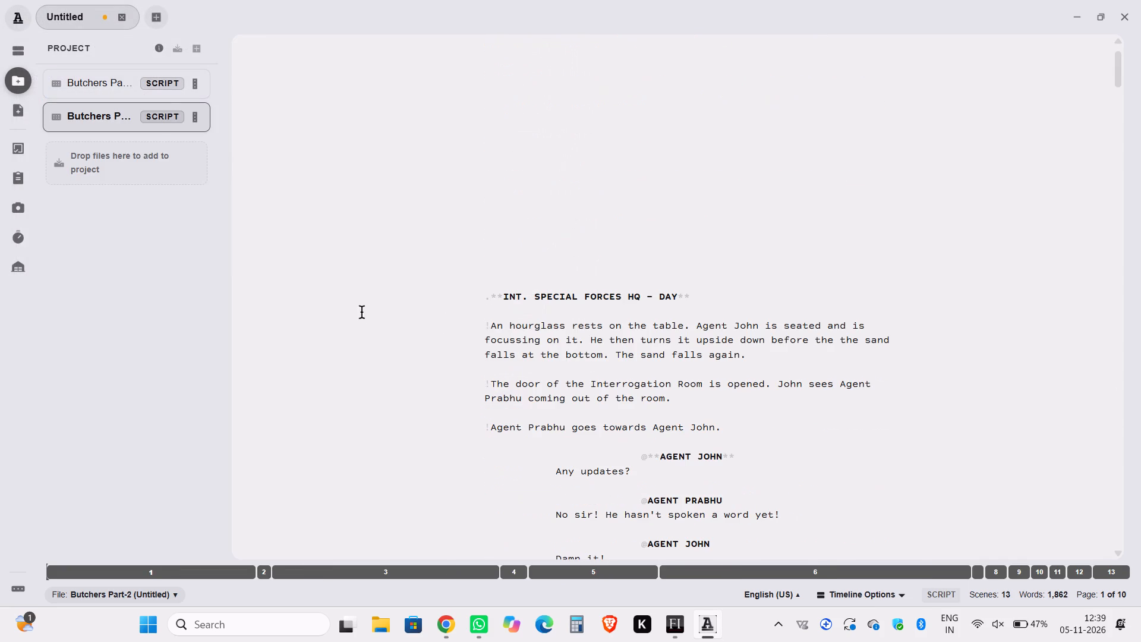
Compare the old Butchers Part 2 script with the imported Butchers Part-2 script, checking the imported one's formatting through to its end.
left_click(118, 82)
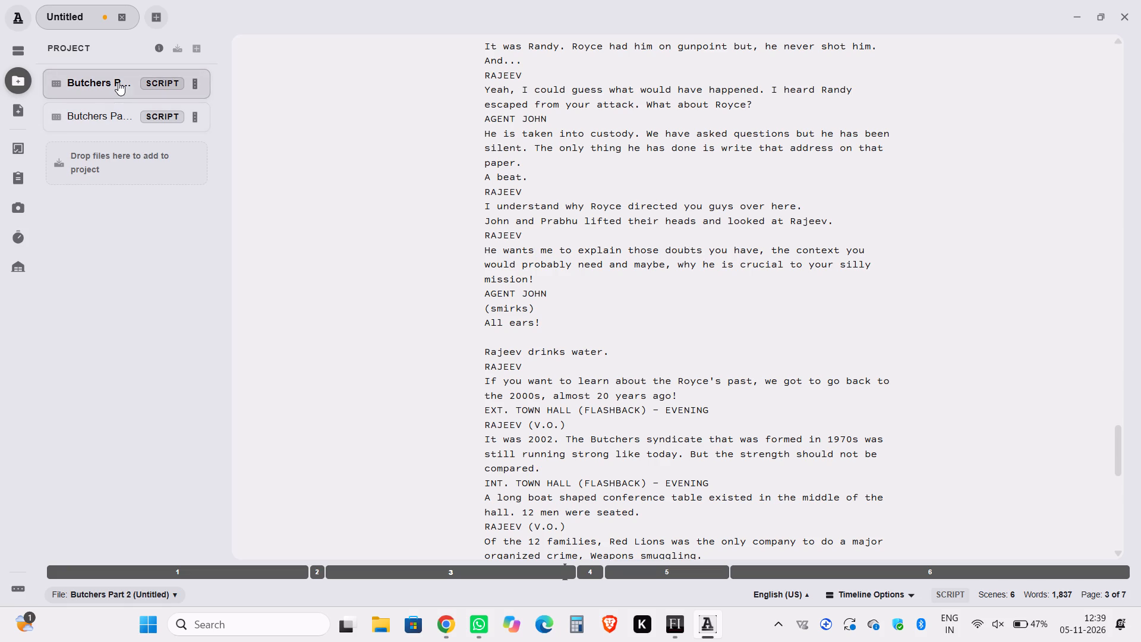
left_click(136, 108)
scroll(486, 262, "down", 8)
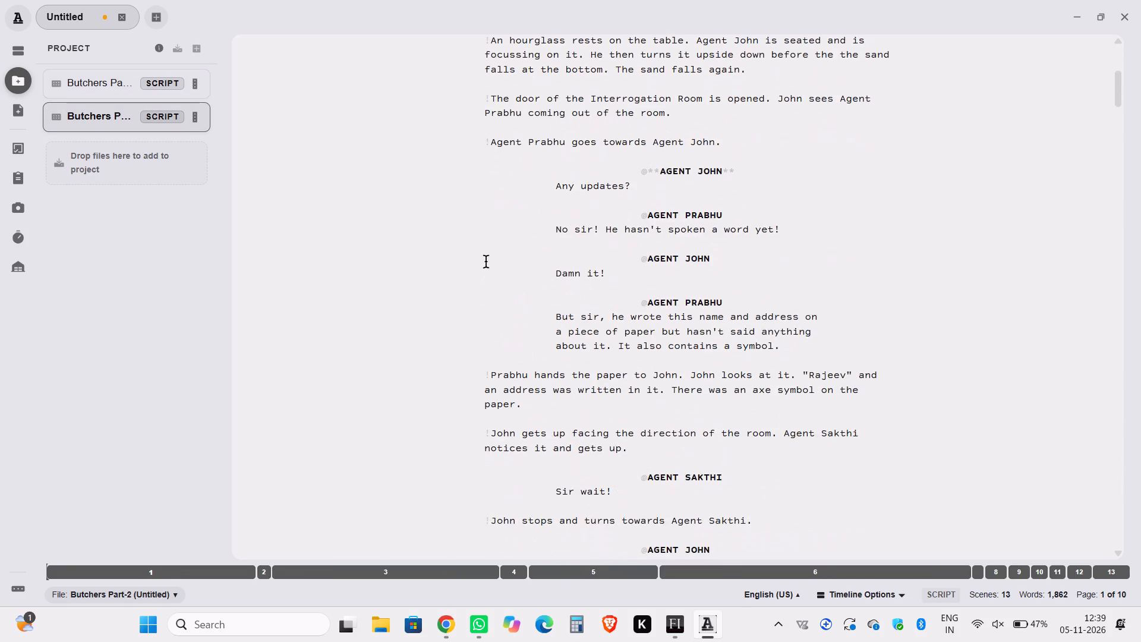
scroll(486, 262, "down", 19)
scroll(486, 262, "down", 8)
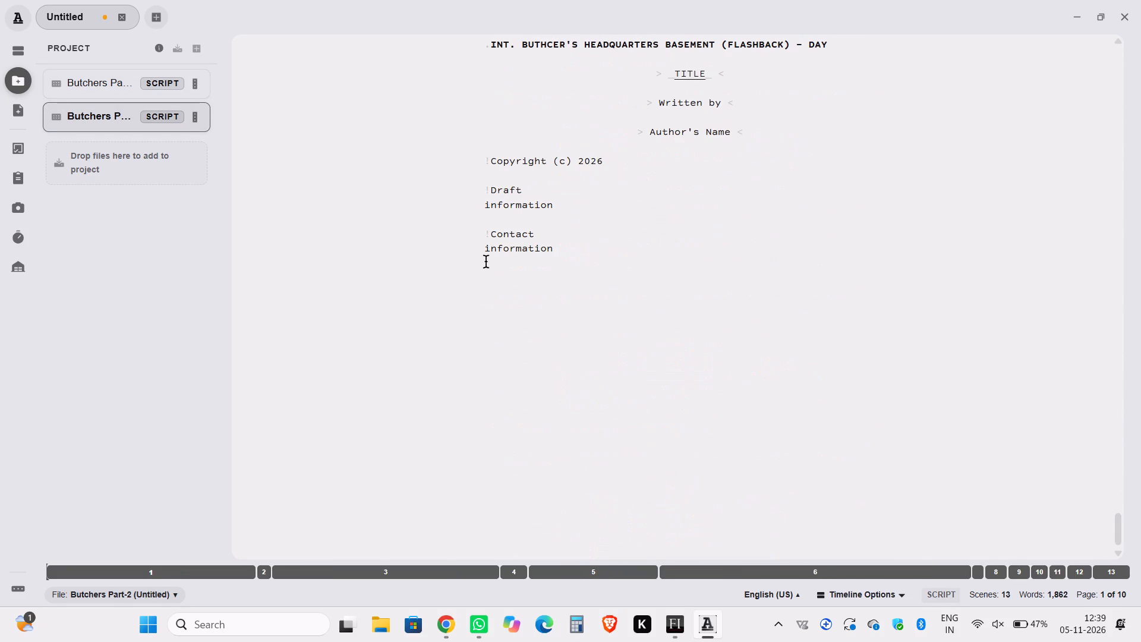
scroll(486, 262, "down", 3)
scroll(486, 262, "up", 3)
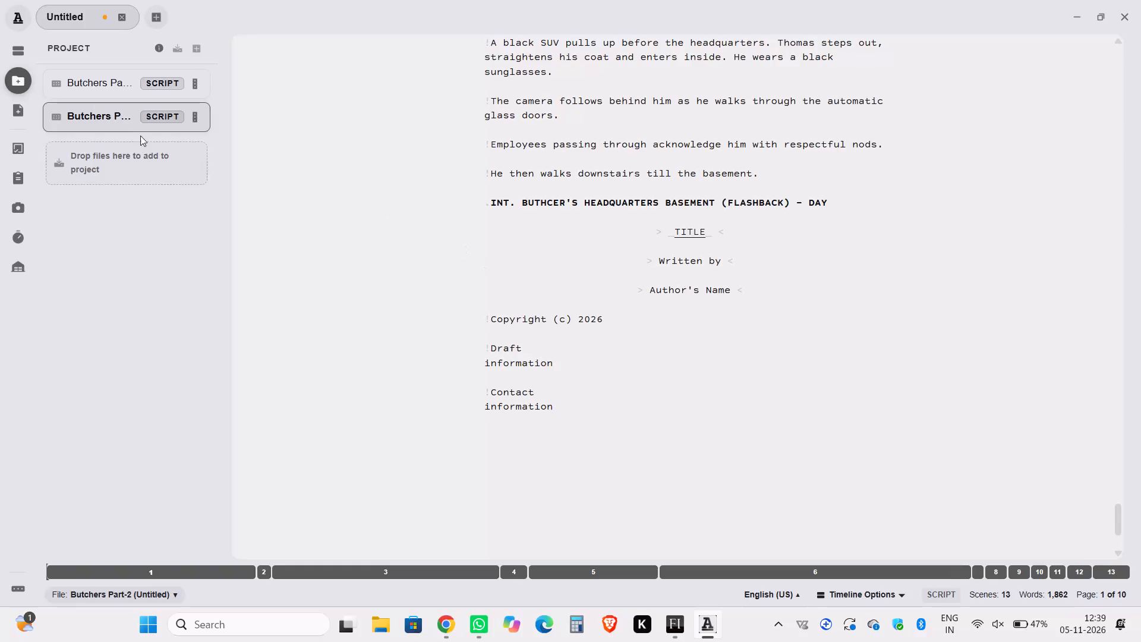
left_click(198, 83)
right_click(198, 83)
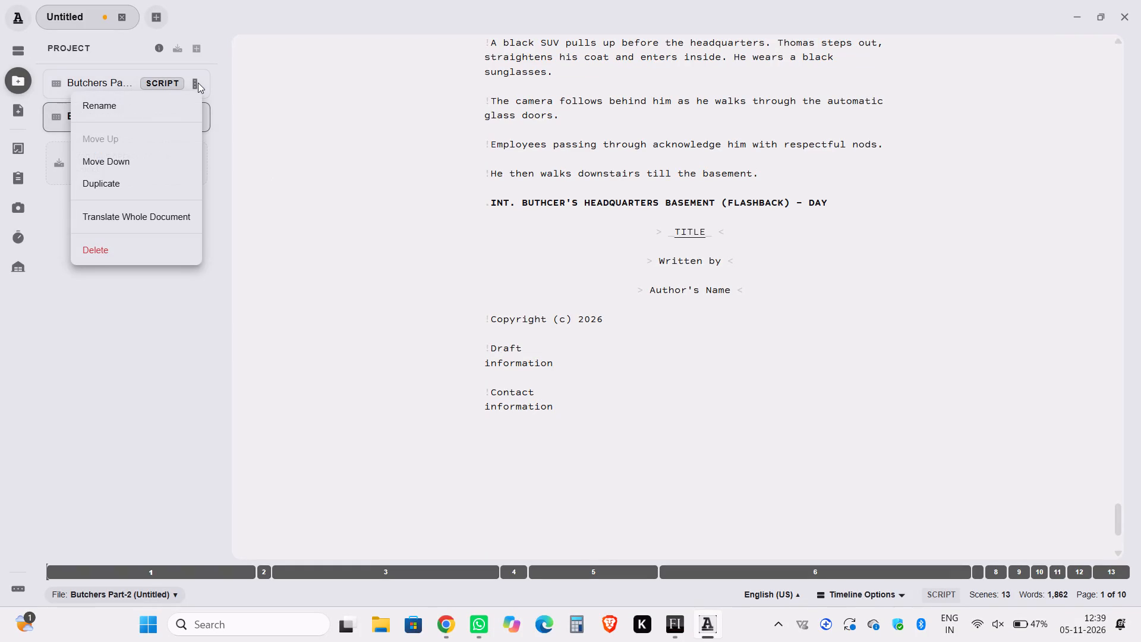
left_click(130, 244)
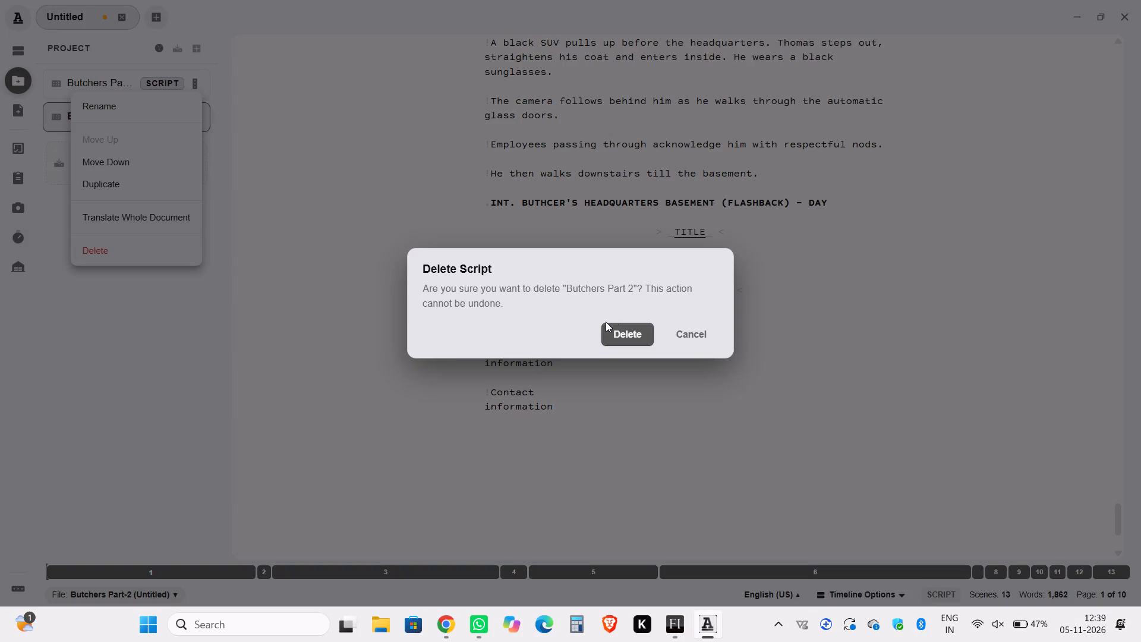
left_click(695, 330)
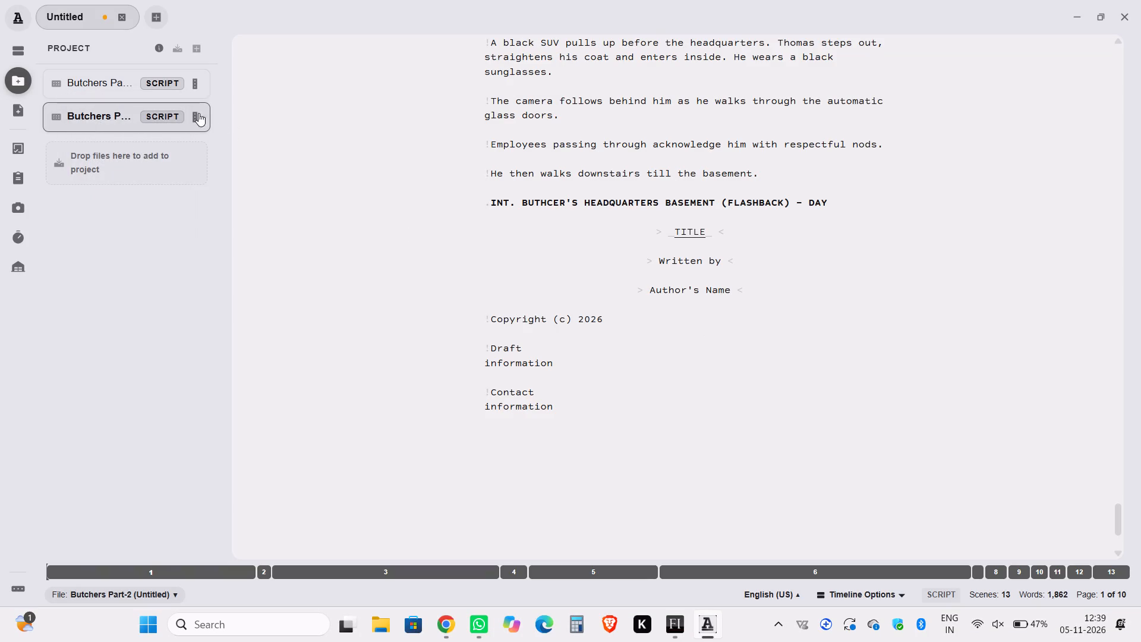
Delete the old, manually formatted Butchers Part 2 script from the project, keeping the imported Butchers Part-2 script.
left_click(163, 80)
right_click(163, 80)
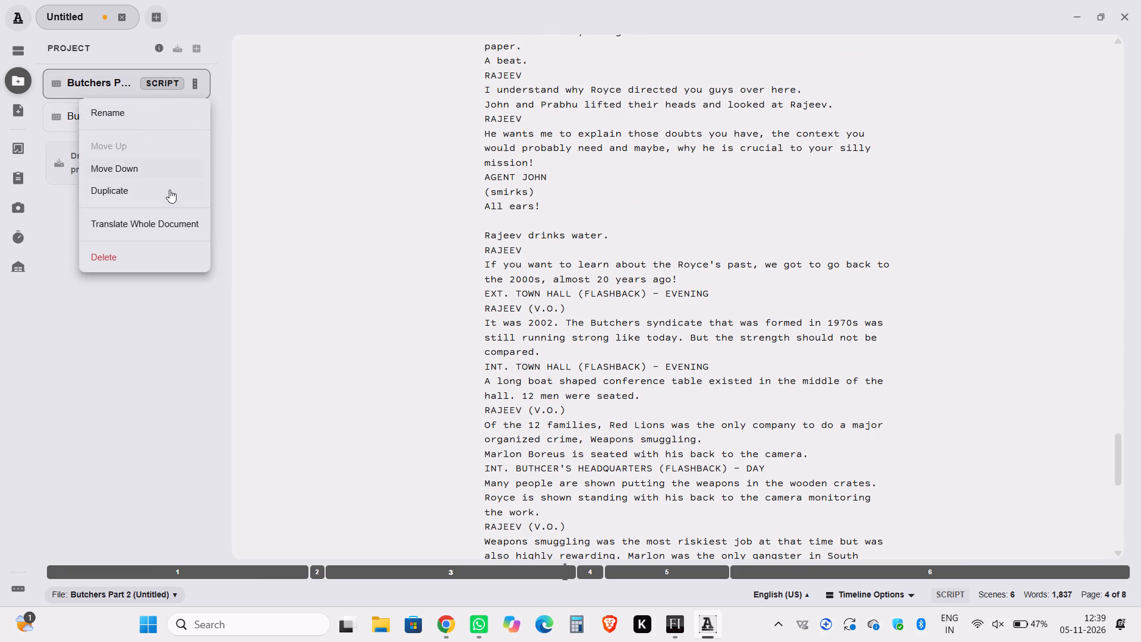
left_click(130, 260)
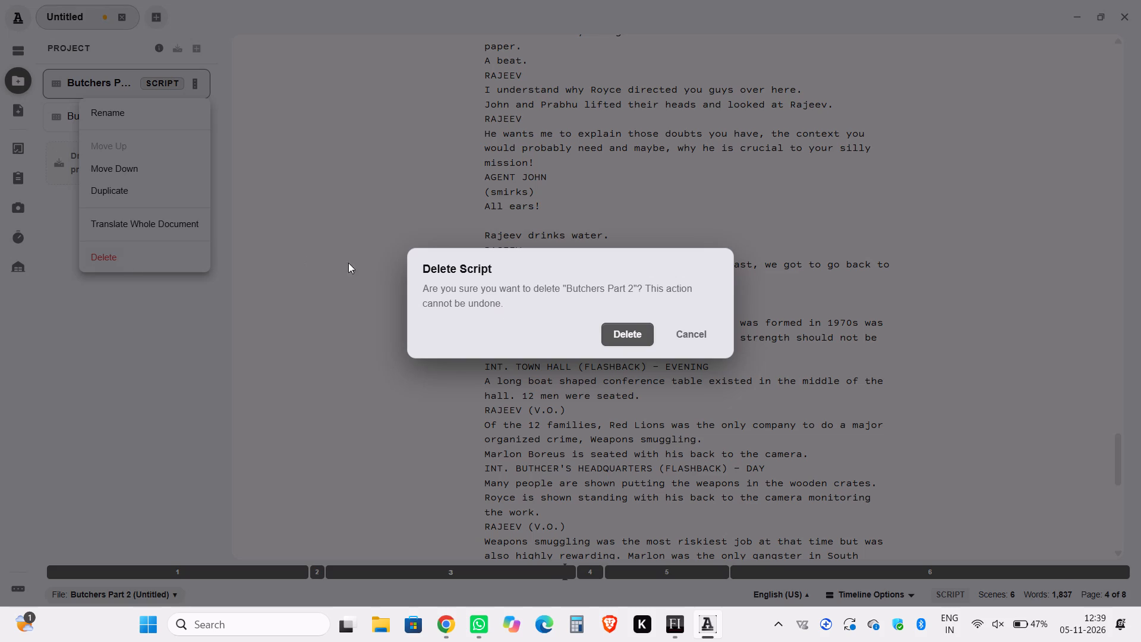
left_click(641, 329)
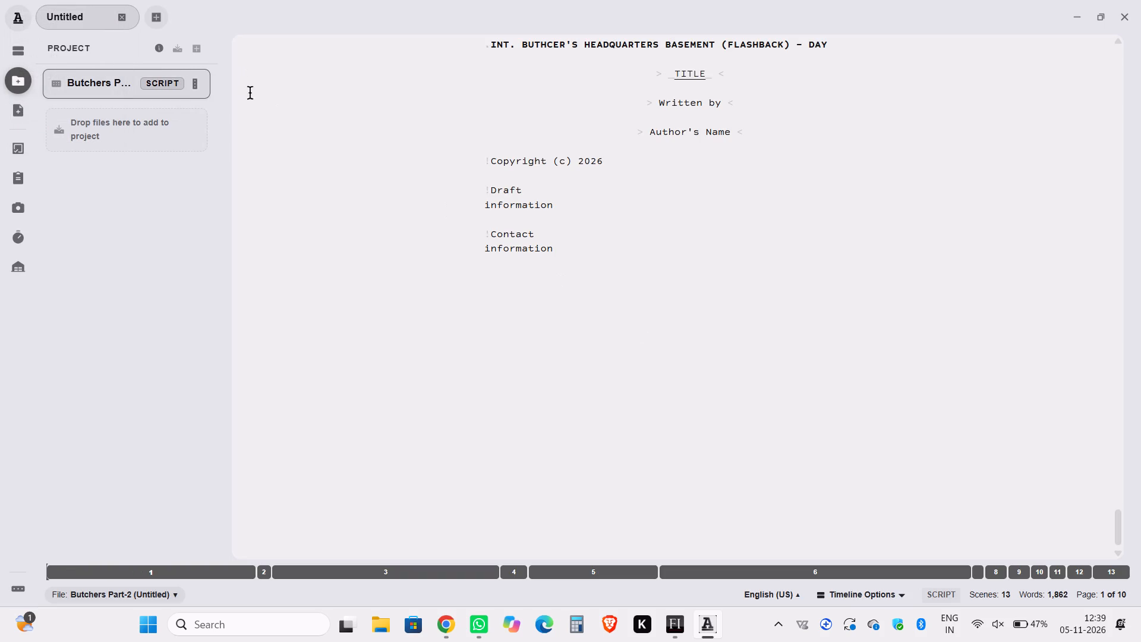
Delete the leftover title-page placeholder text, from TITLE through Contact information, below the final INT. BUTHCER'S HEADQUARTERS BASEMENT (FLASHBACK) - DAY heading.
left_click_drag(569, 240, 459, 84)
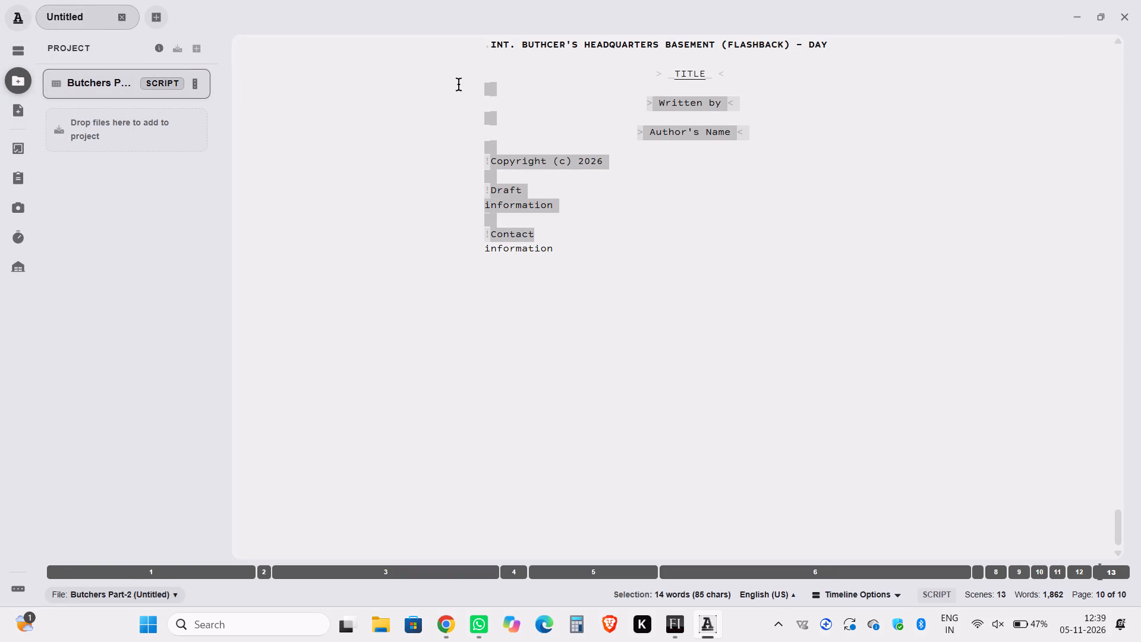
left_click_drag(459, 84, 456, 74)
key("BackSpace")
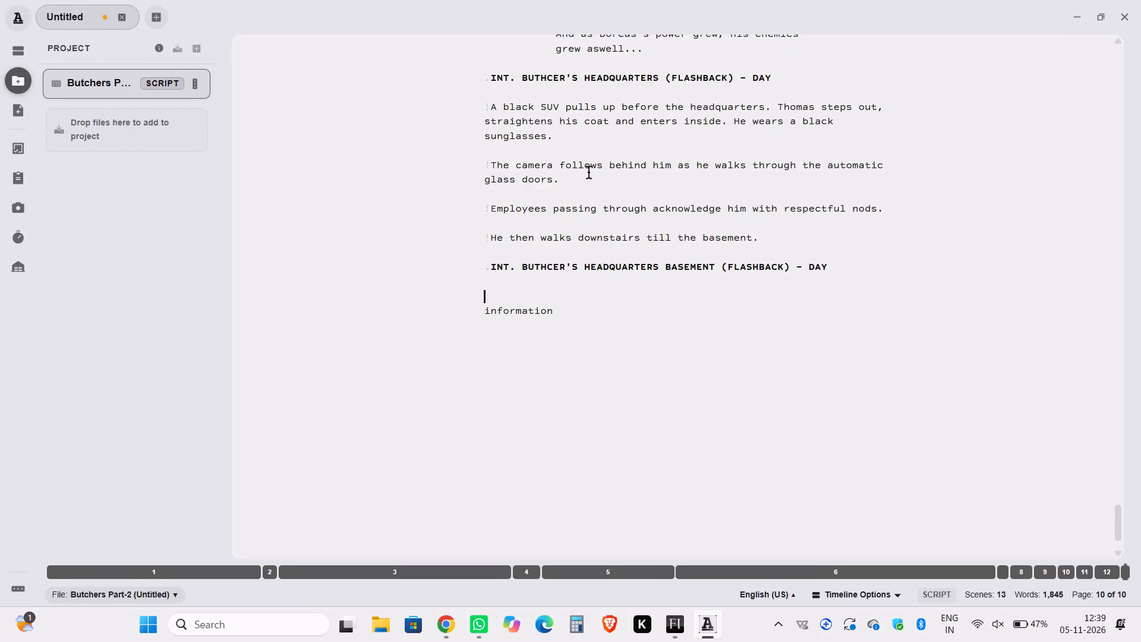
left_click_drag(563, 317, 506, 300)
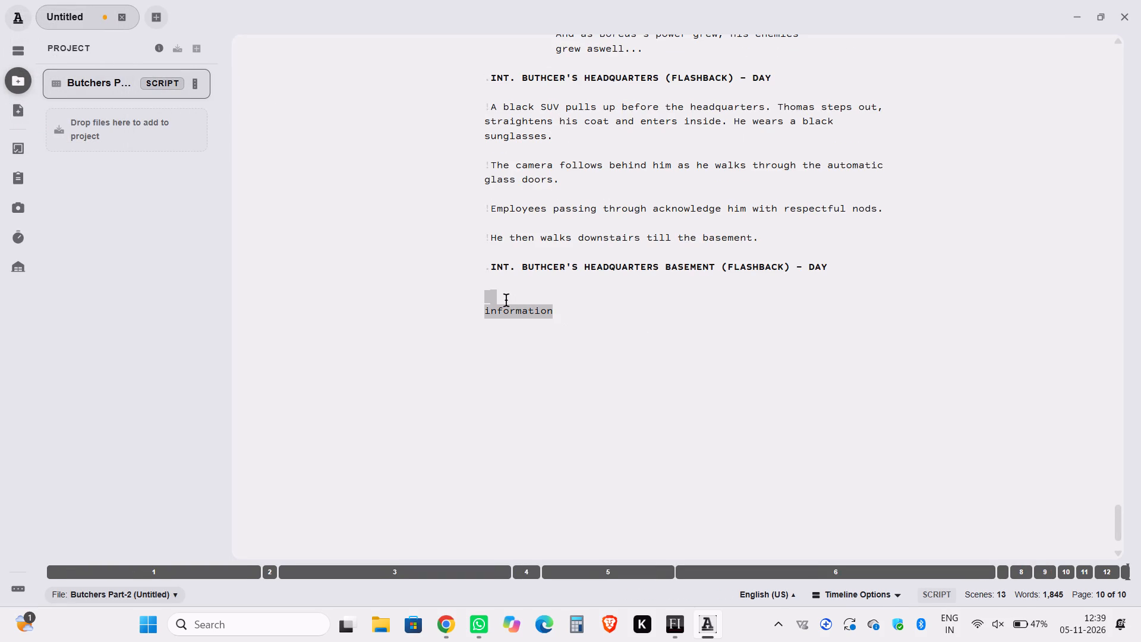
key("BackSpace")
key("BackSpace")
Review the whole imported script from beginning to end, checking the formatting of scene headings, action, character cues and dialogue.
scroll(711, 304, "up", 1)
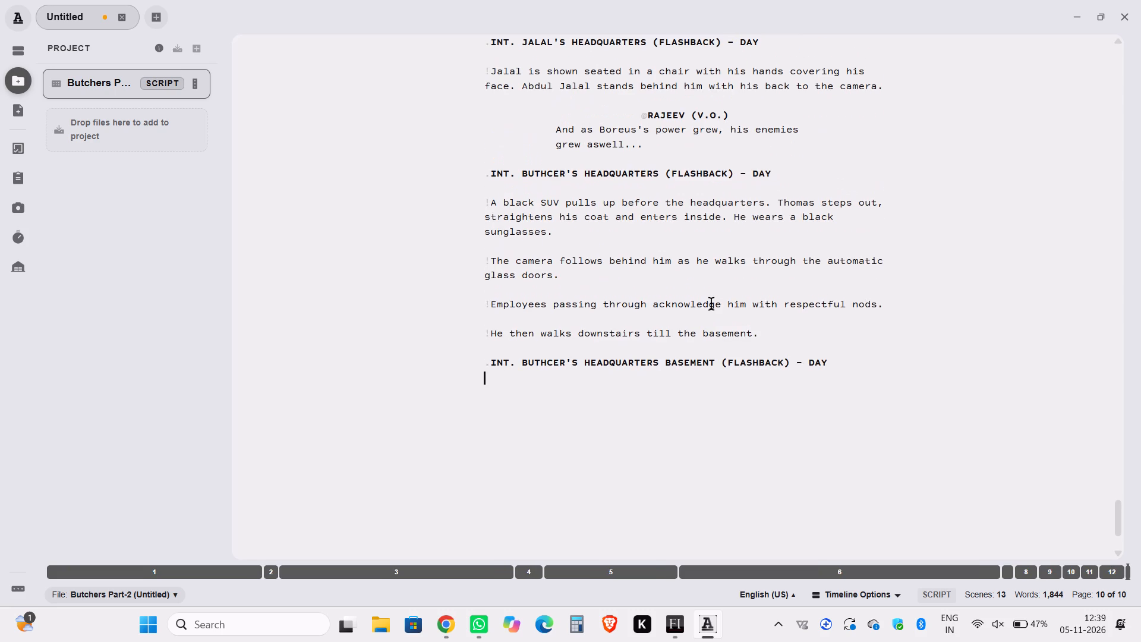
left_click(488, 207)
scroll(504, 219, "up", 16)
scroll(504, 219, "up", 10)
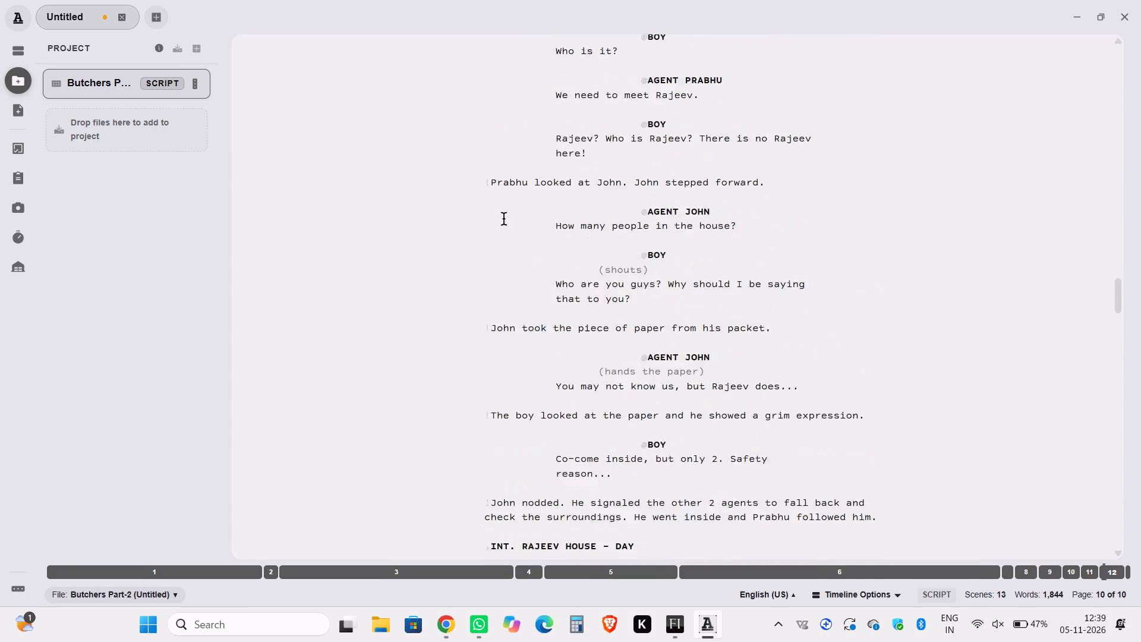
scroll(504, 219, "up", 3)
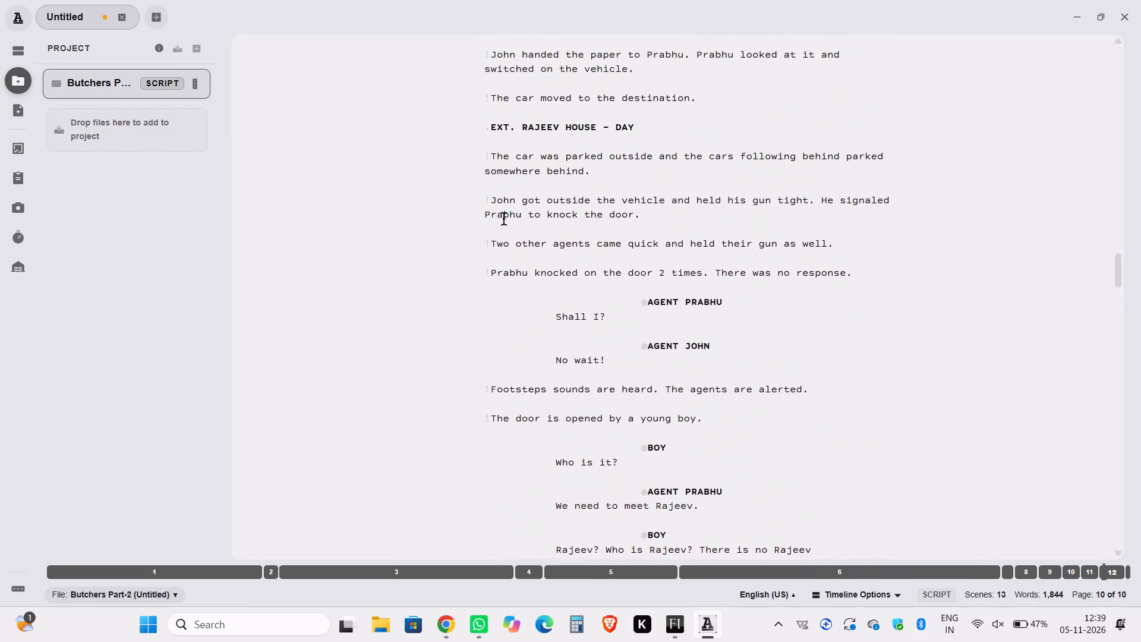
scroll(504, 219, "up", 2)
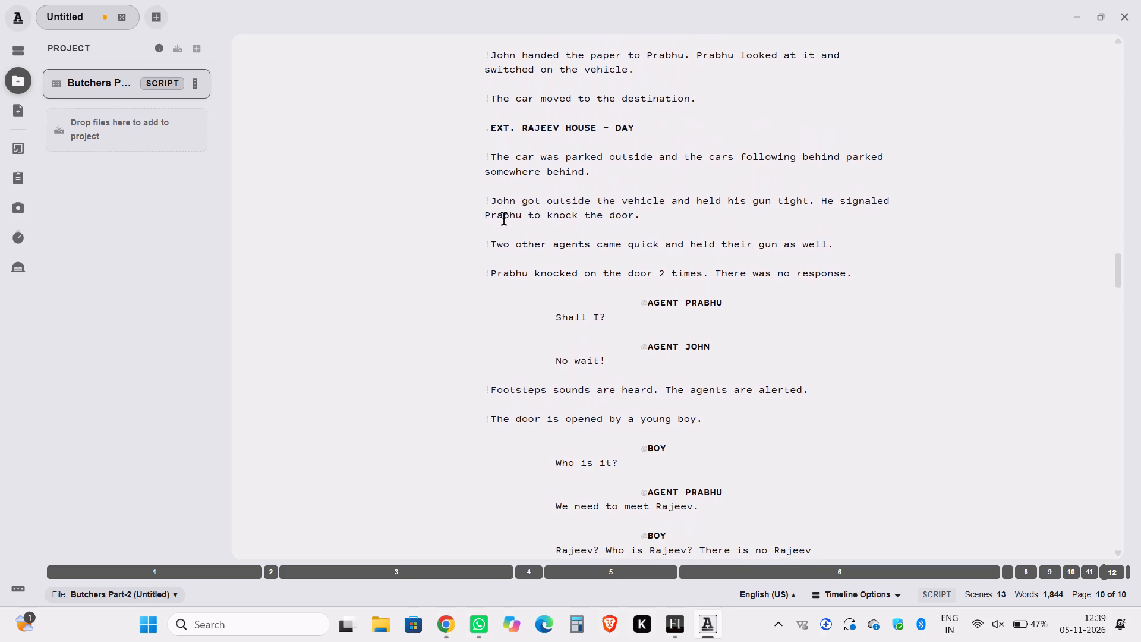
scroll(504, 219, "up", 12)
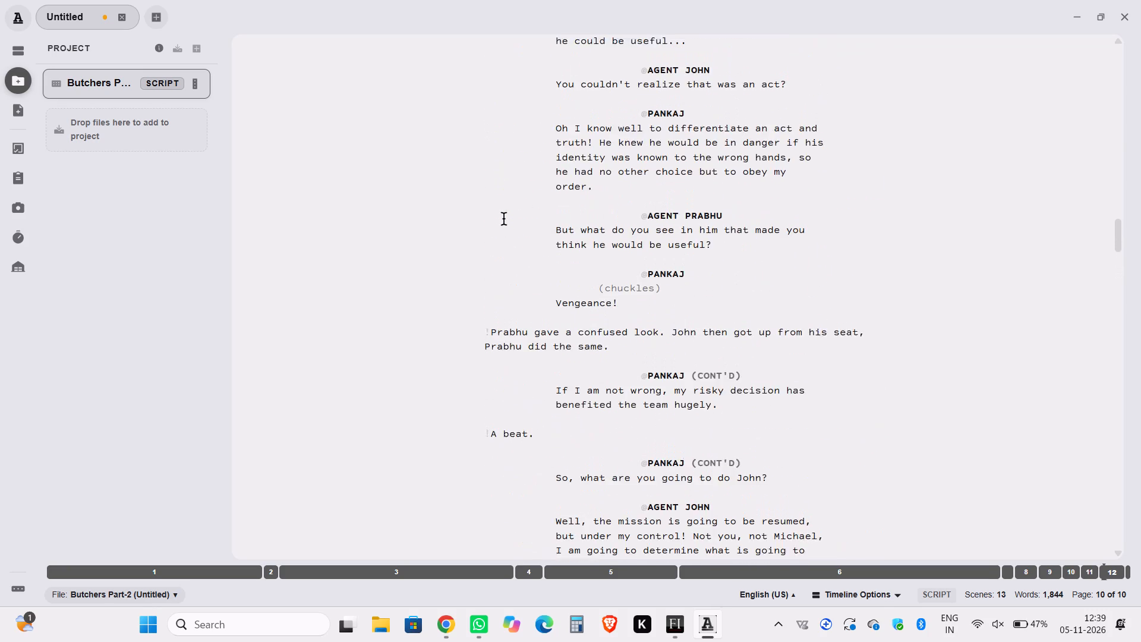
scroll(504, 219, "up", 17)
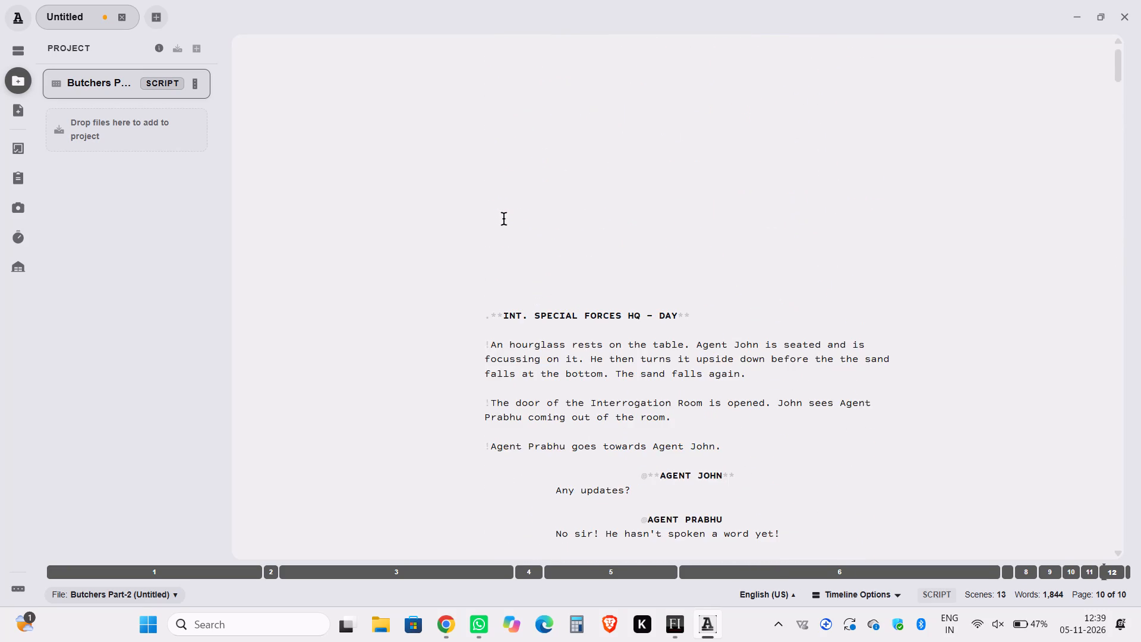
scroll(504, 219, "down", 14)
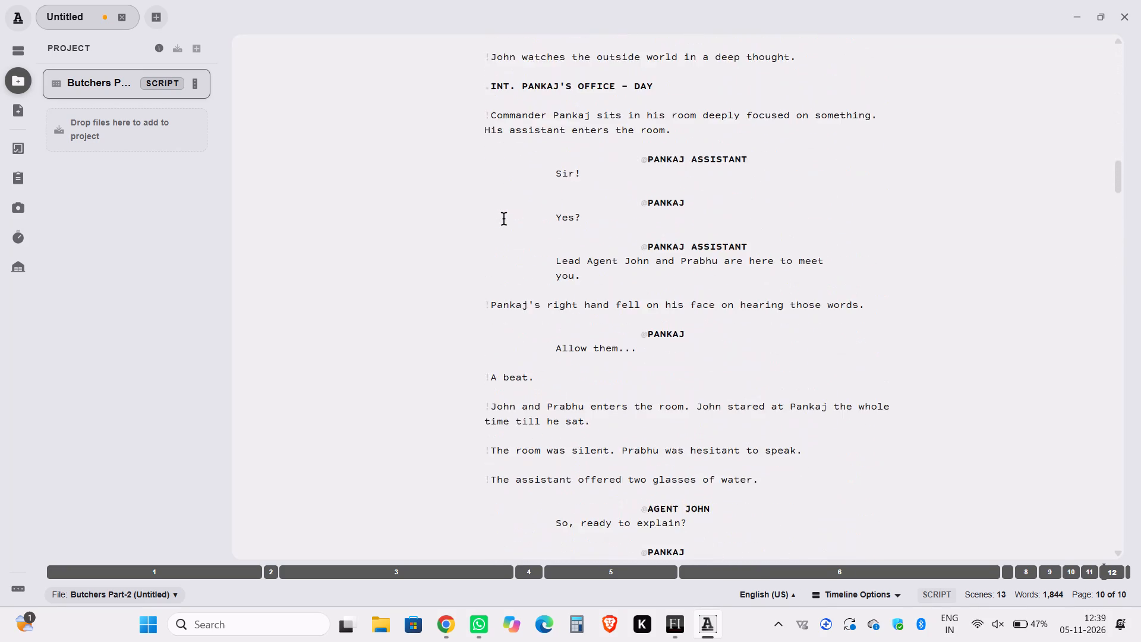
scroll(504, 219, "up", 4)
scroll(504, 219, "down", 5)
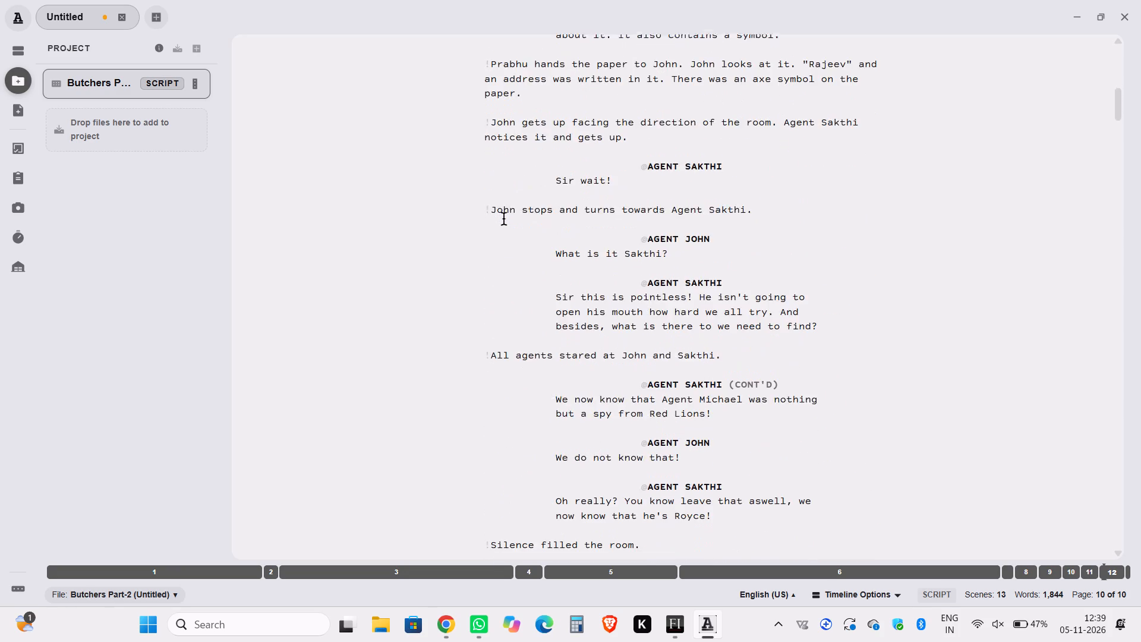
scroll(504, 219, "down", 5)
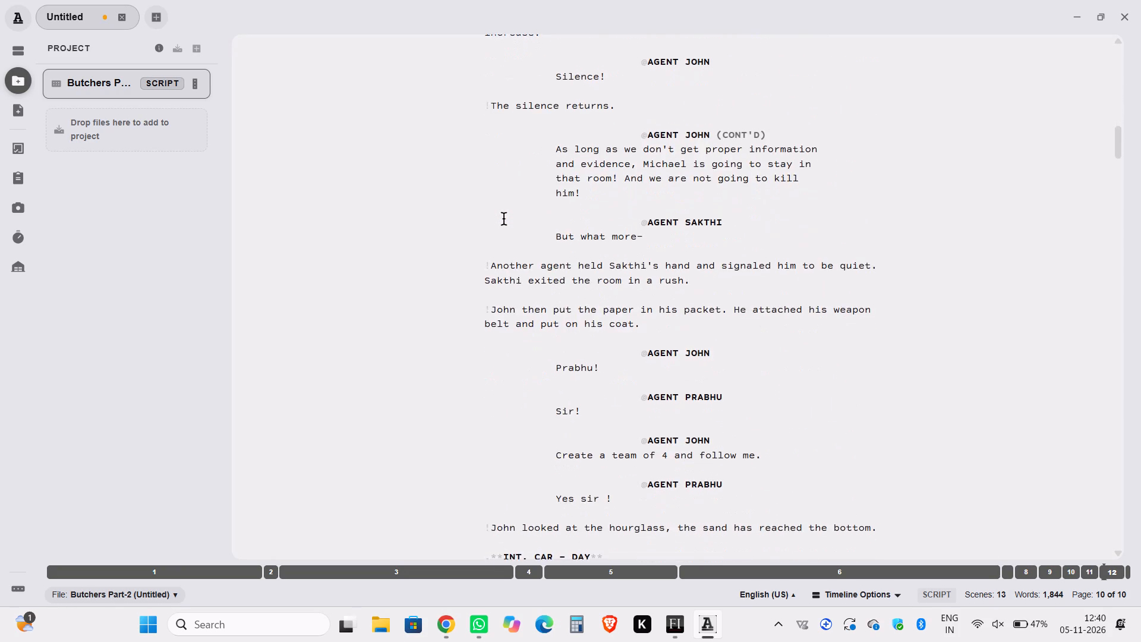
scroll(504, 219, "down", 4)
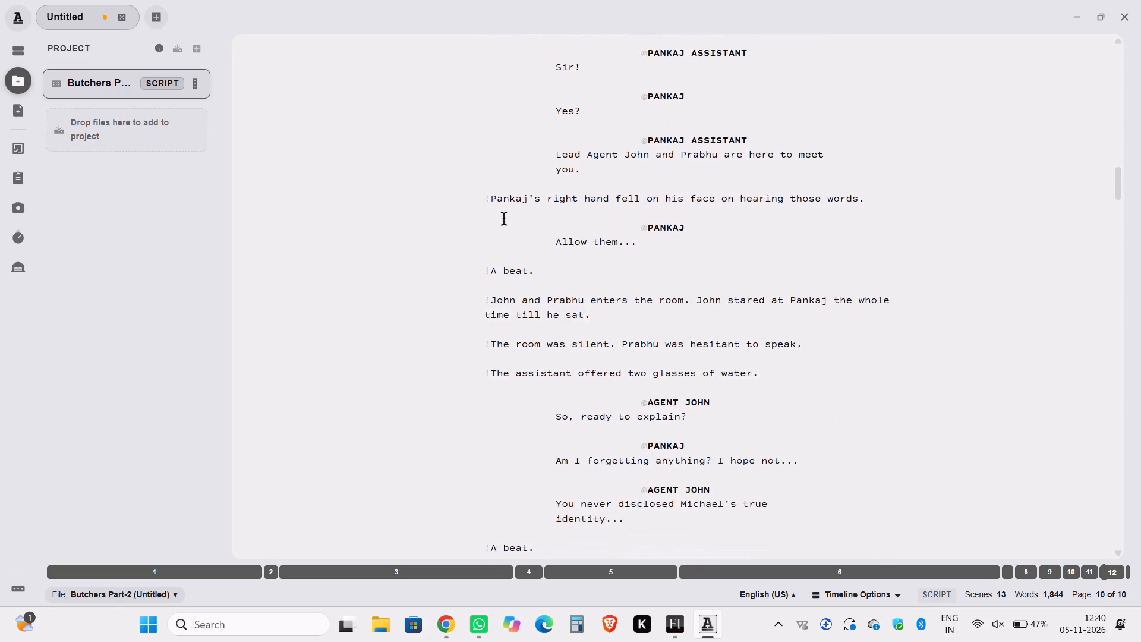
scroll(504, 219, "down", 4)
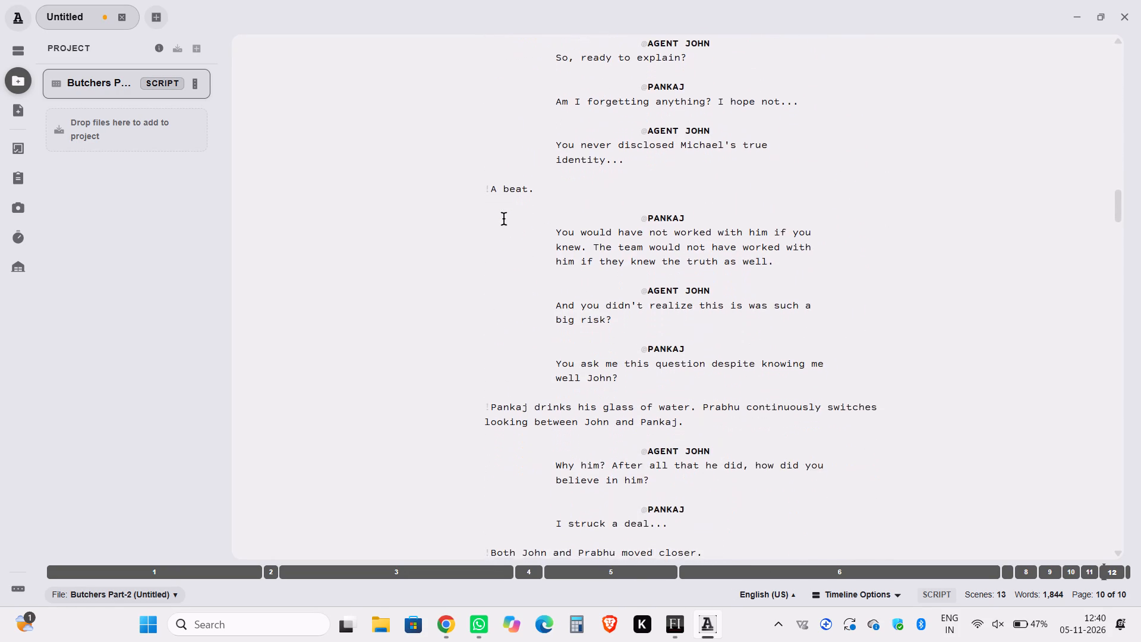
scroll(504, 219, "down", 4)
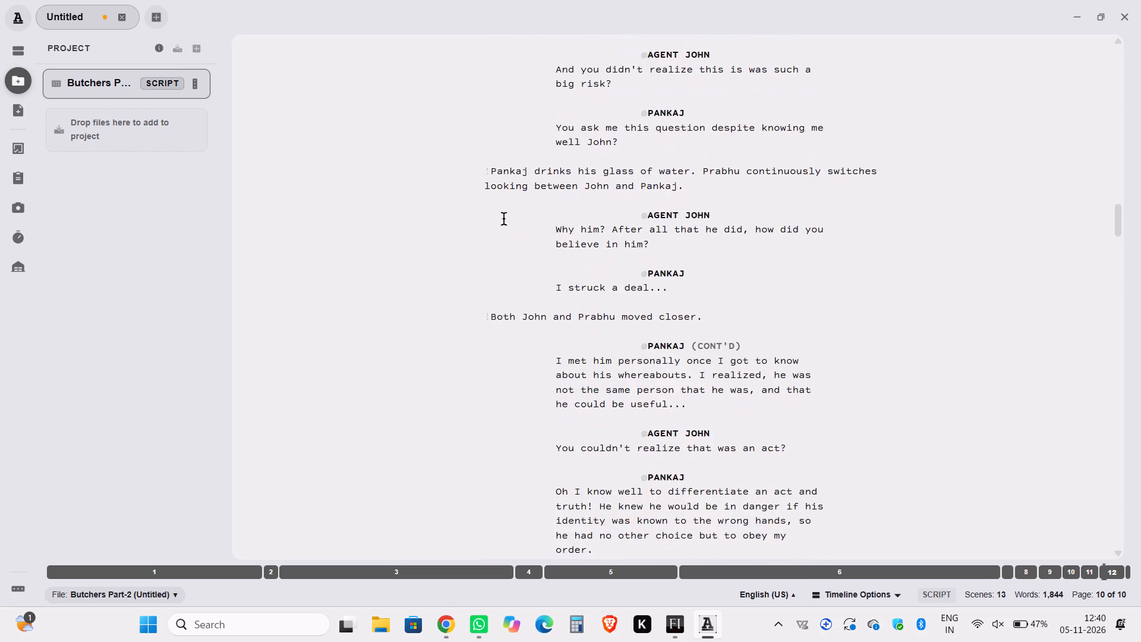
scroll(504, 219, "down", 2)
scroll(598, 325, "down", 4)
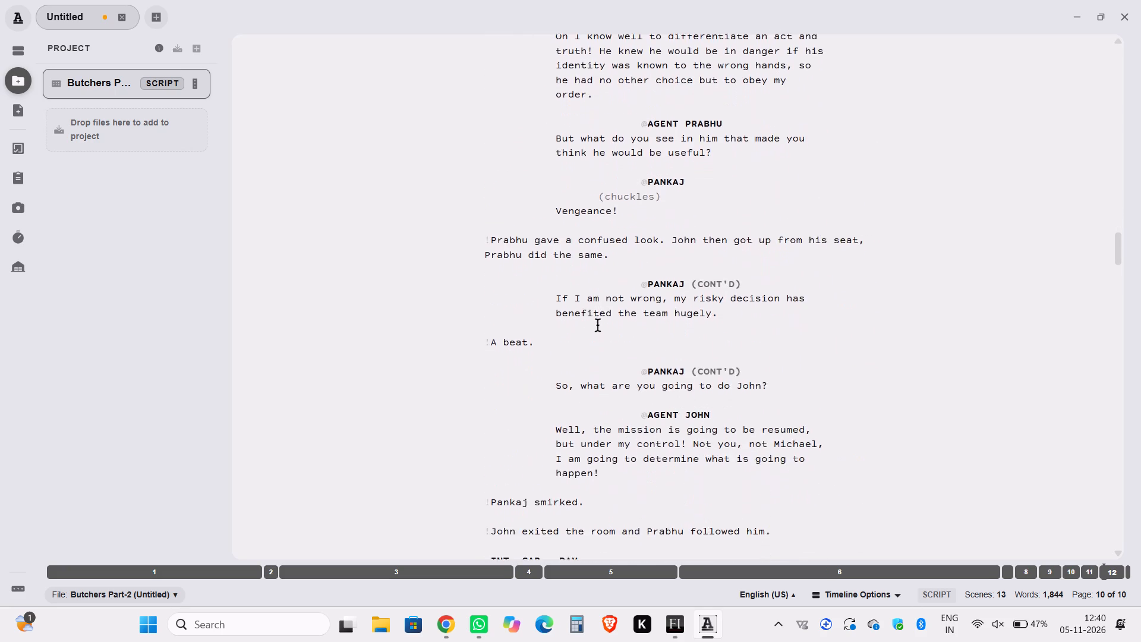
scroll(598, 325, "down", 10)
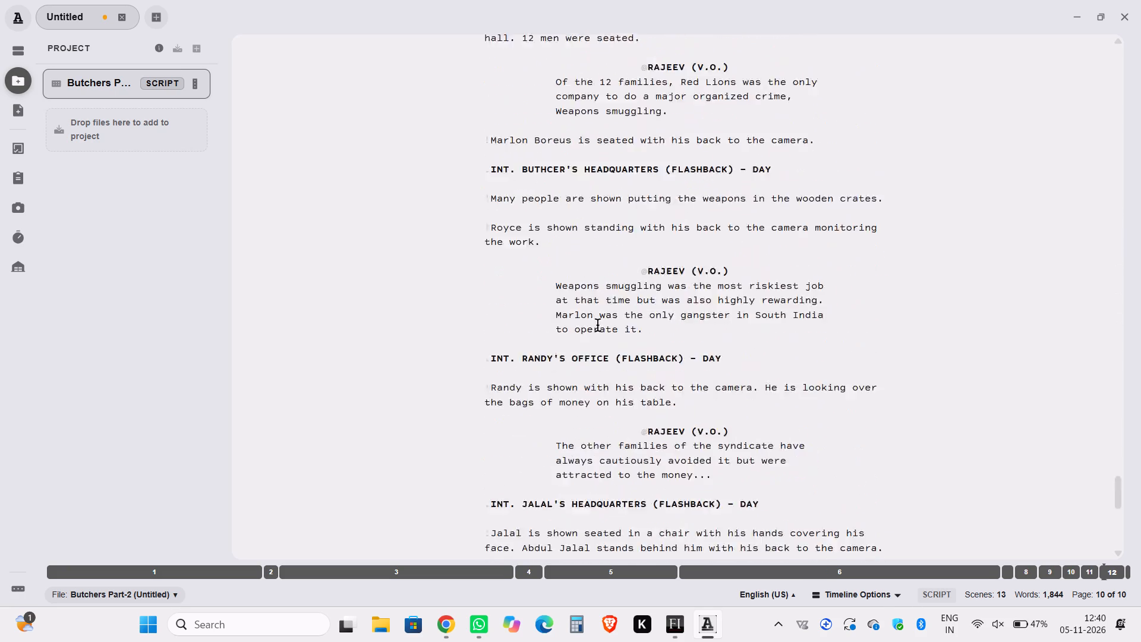
scroll(598, 325, "down", 4)
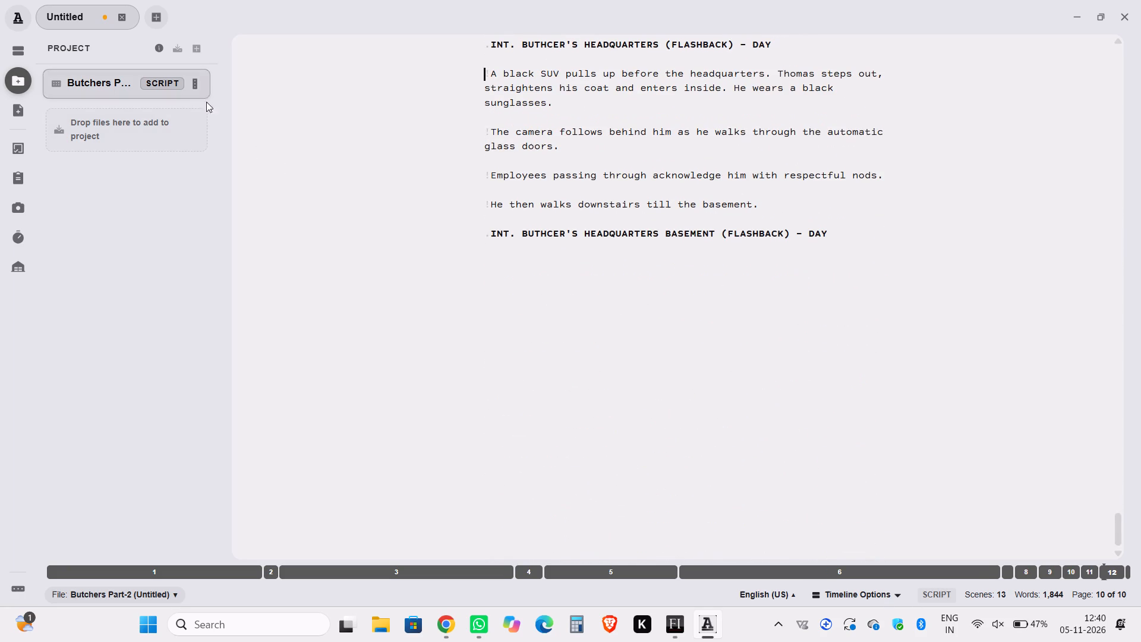